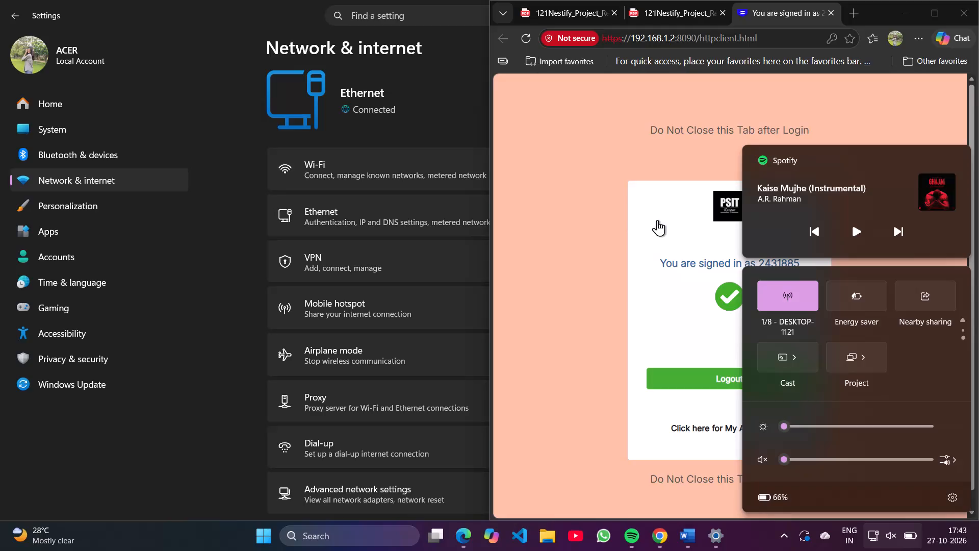
pyautogui.click(567, 165)
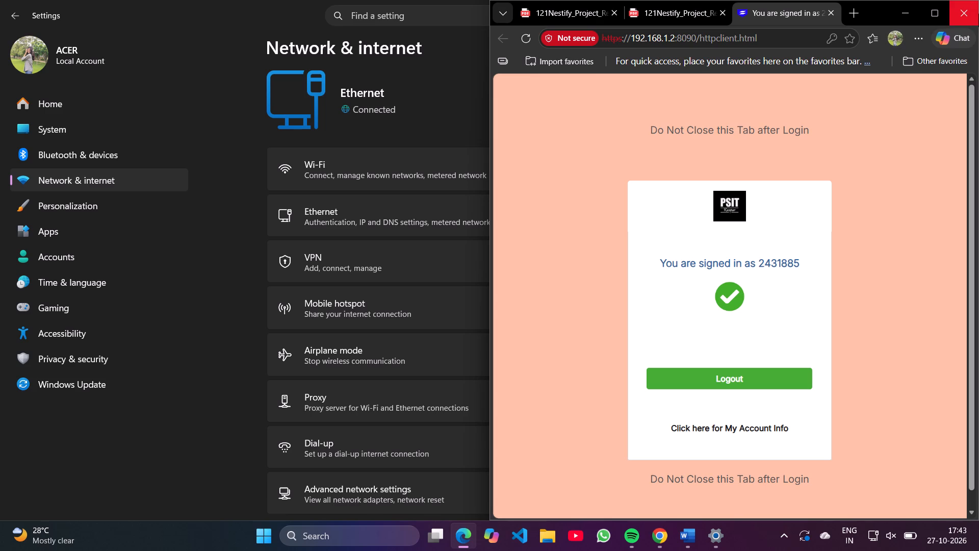
pyautogui.click(828, 9)
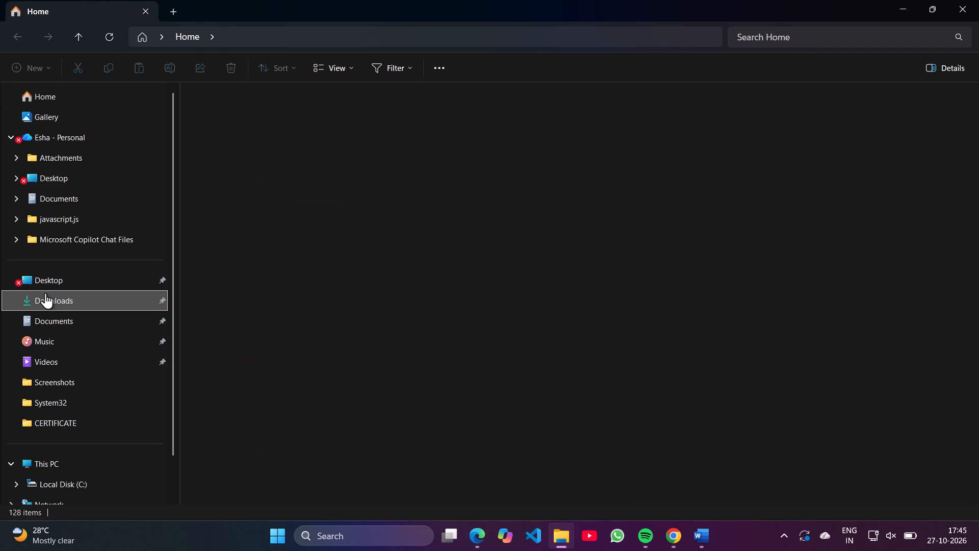
pyautogui.click(348, 123)
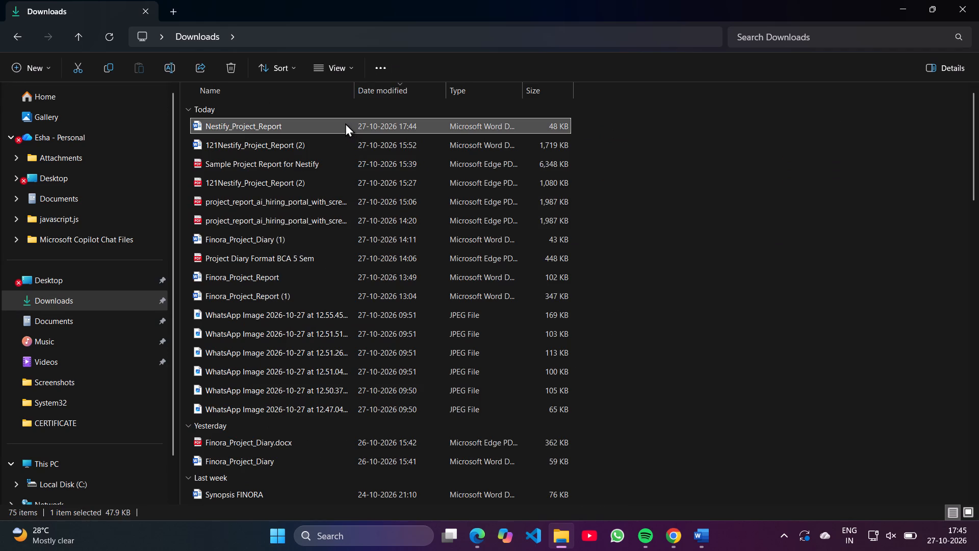
pyautogui.click(345, 123)
pyautogui.click(345, 124)
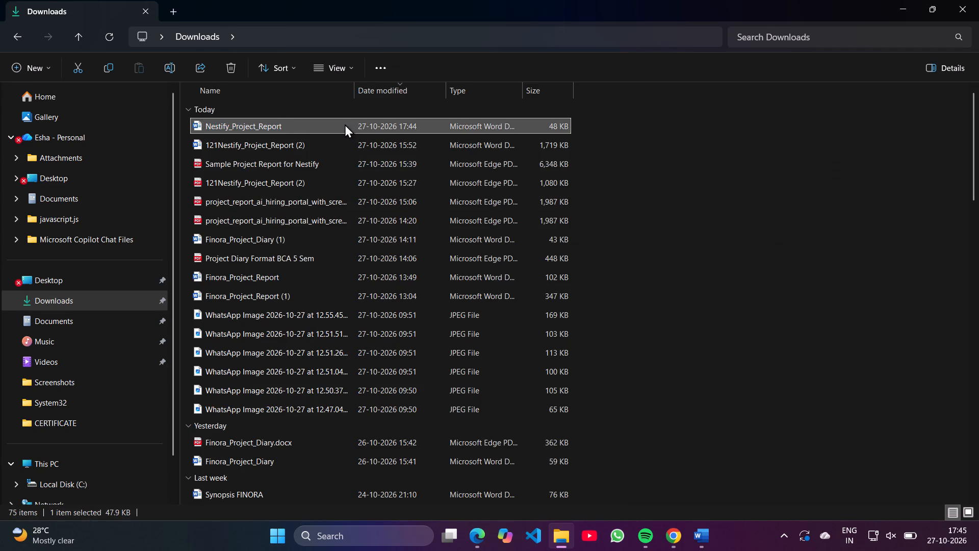
pyautogui.click(345, 124)
pyautogui.rightClick(345, 124)
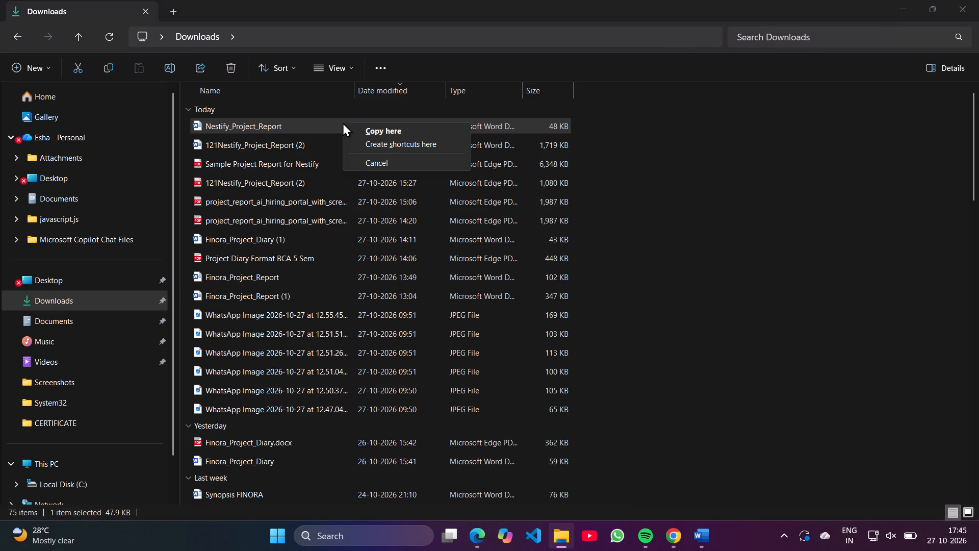
pyautogui.doubleClick(317, 123)
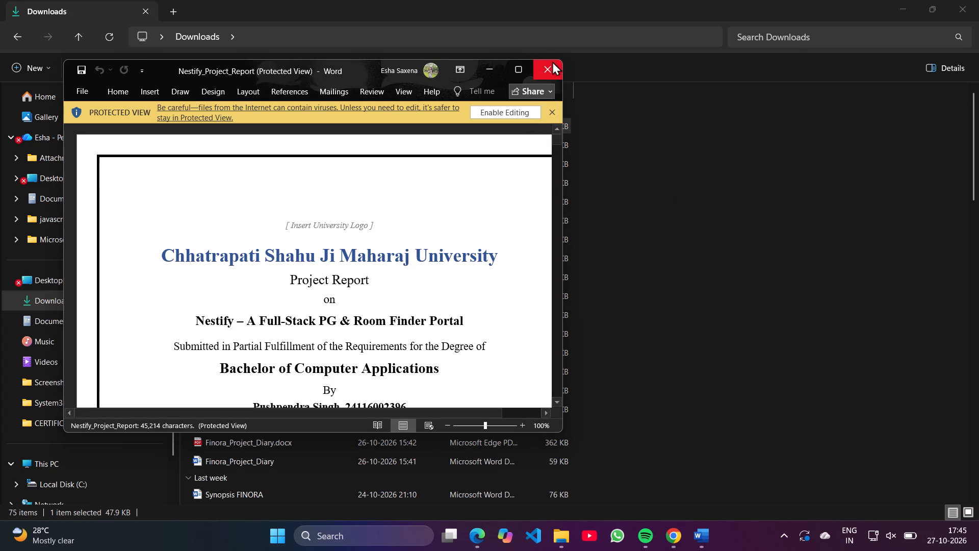
pyautogui.click(516, 65)
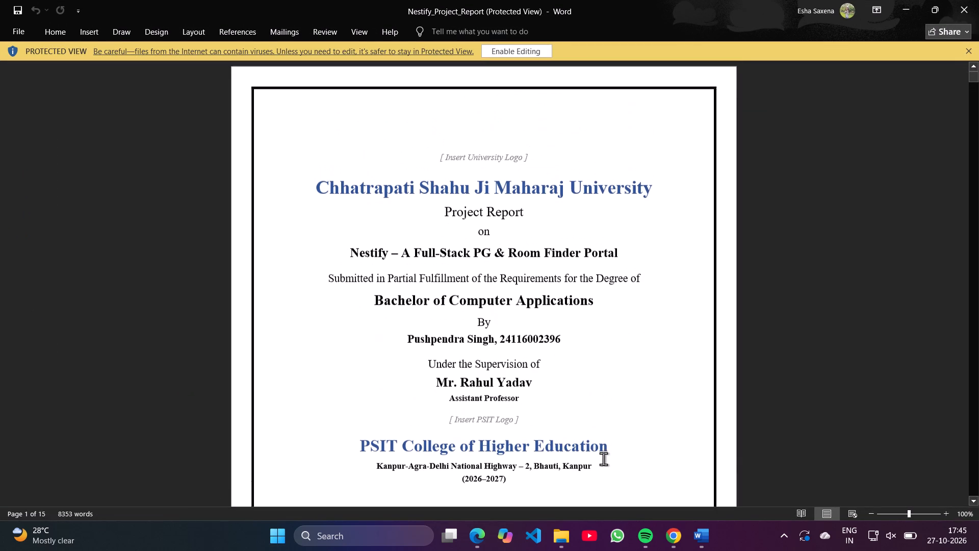
# Look through the report's cover, certificate and declaration pages.
pyautogui.click(560, 395)
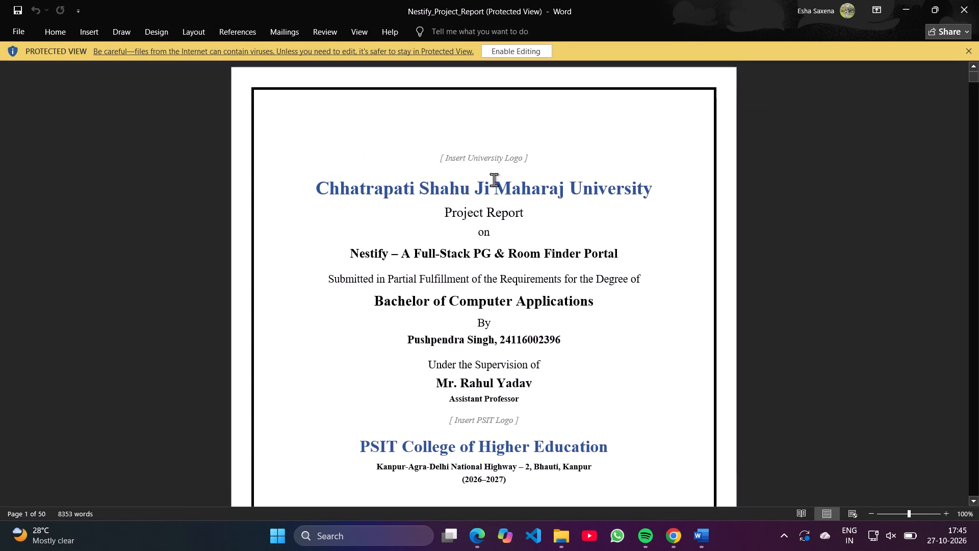
pyautogui.scroll(-1, 525, 397)
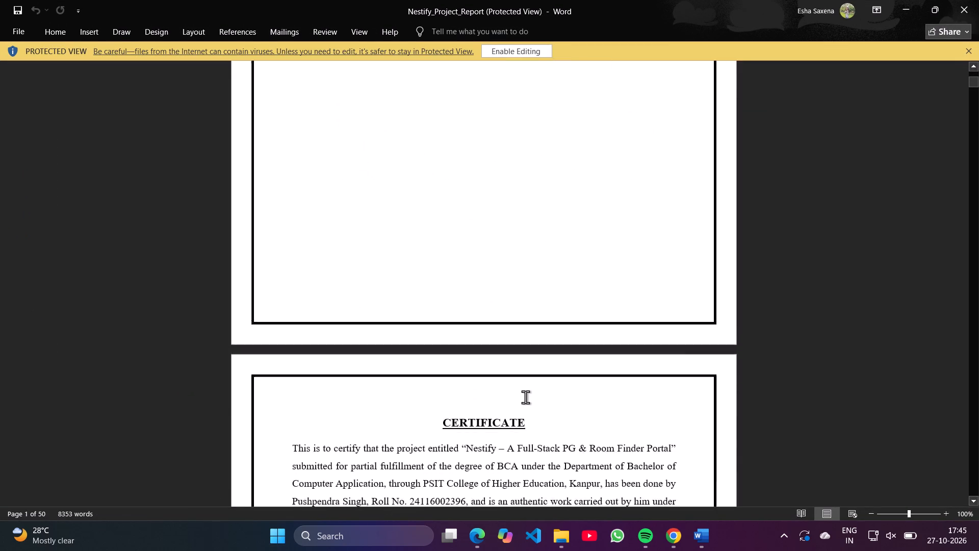
pyautogui.scroll(-1, 525, 397)
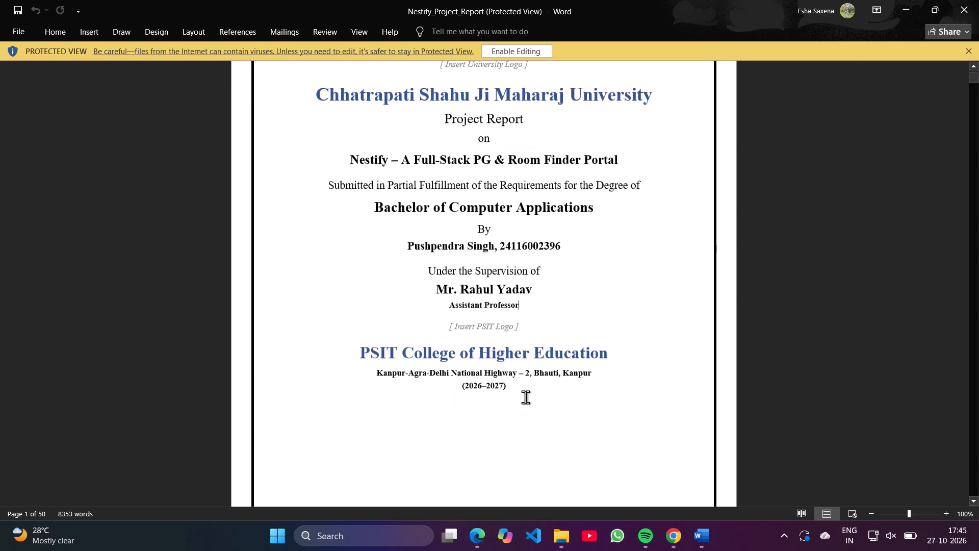
pyautogui.scroll(-3, 525, 397)
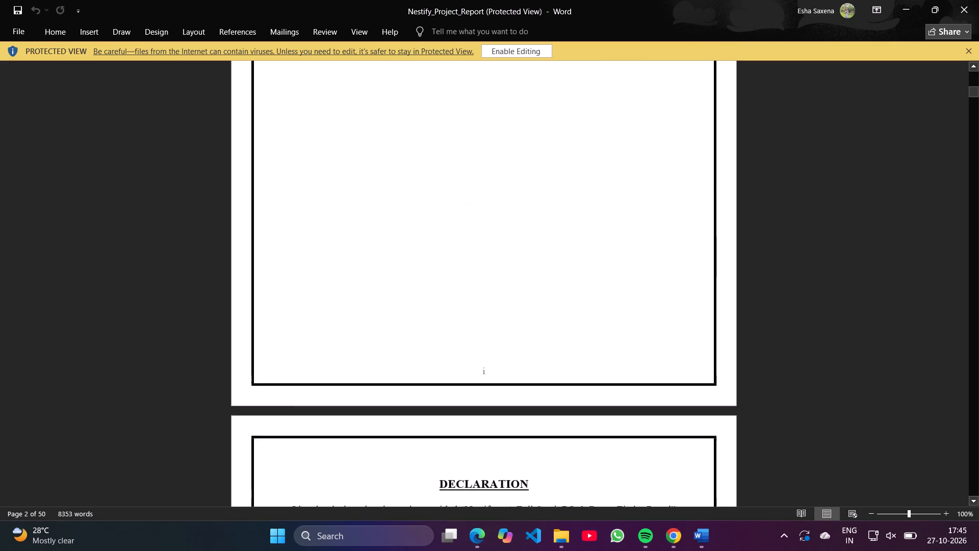
pyautogui.scroll(-2, 525, 397)
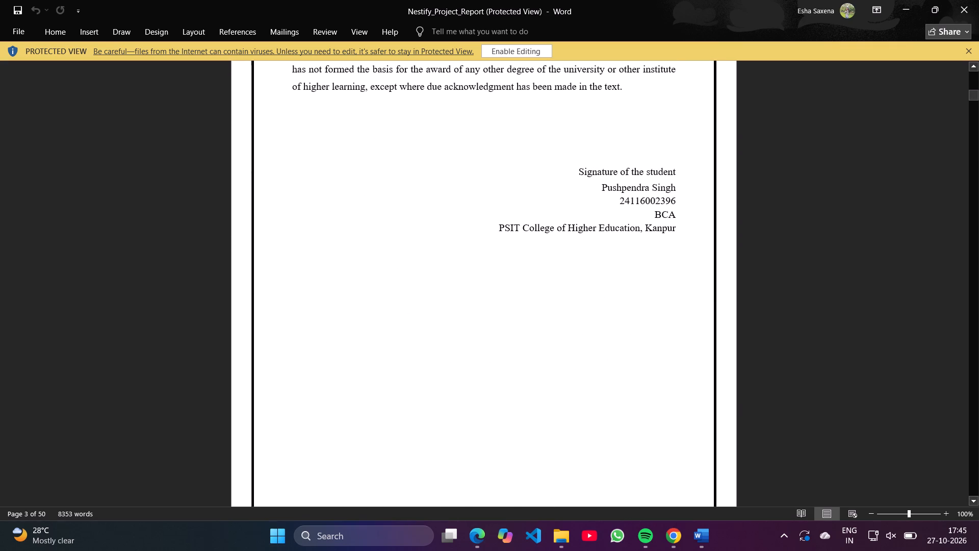
# Enable editing of the report and place the cursor in the university logo placeholder on the cover page.
pyautogui.click(495, 51)
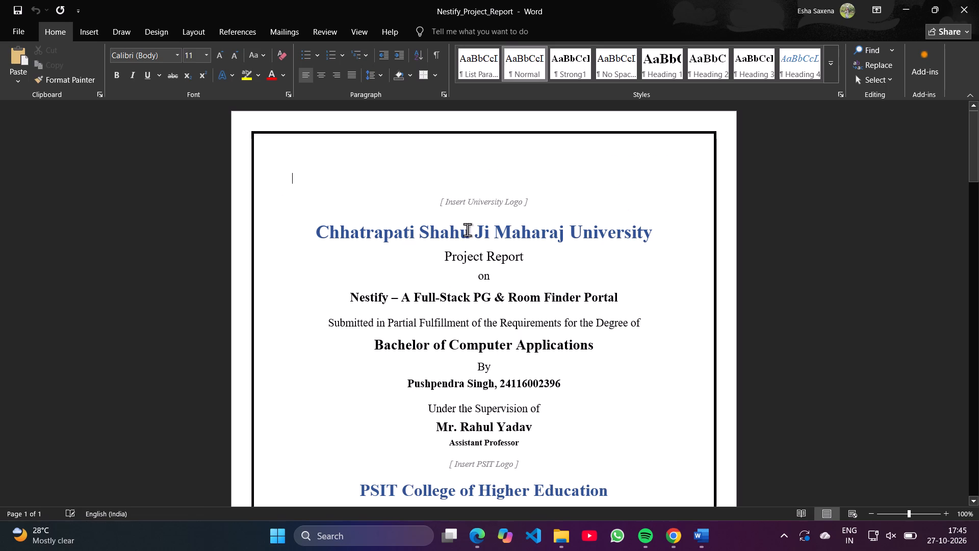
pyautogui.click(470, 198)
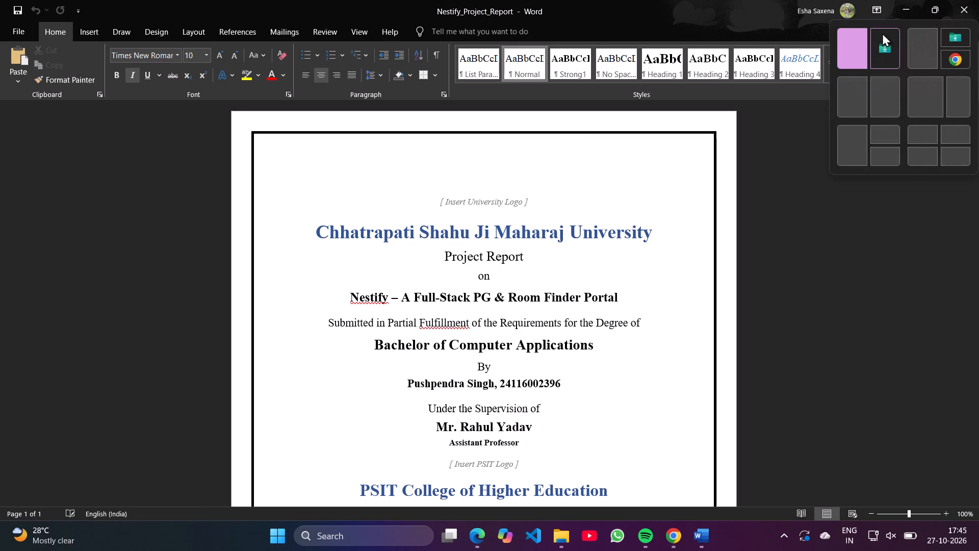
# Arrange the report's Word window in the left half of the display, beside the Downloads folder.
pyautogui.click(855, 42)
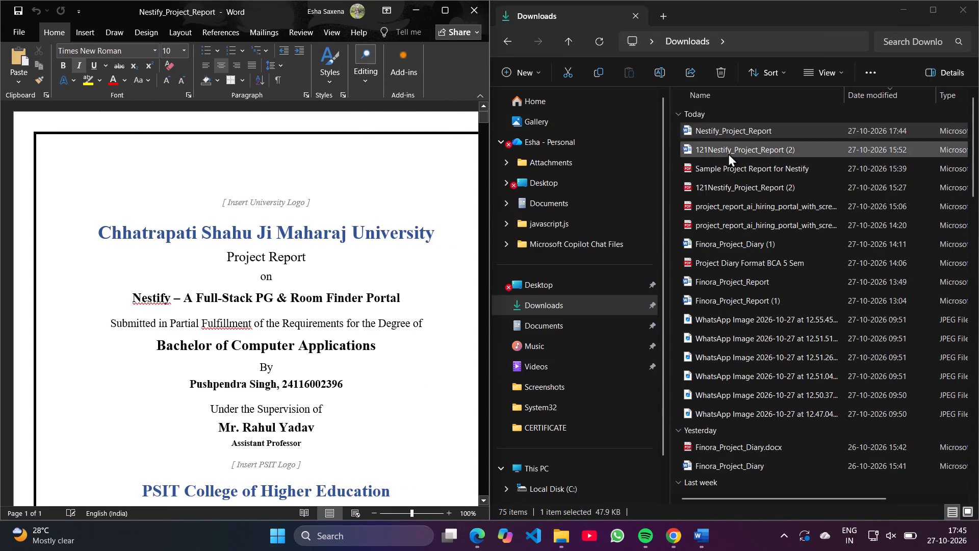
# Copy the university logo from the Sample Project Report for Nestify cover and paste it into the Nestify_Project_Report cover's university logo placeholder.
pyautogui.click(694, 545)
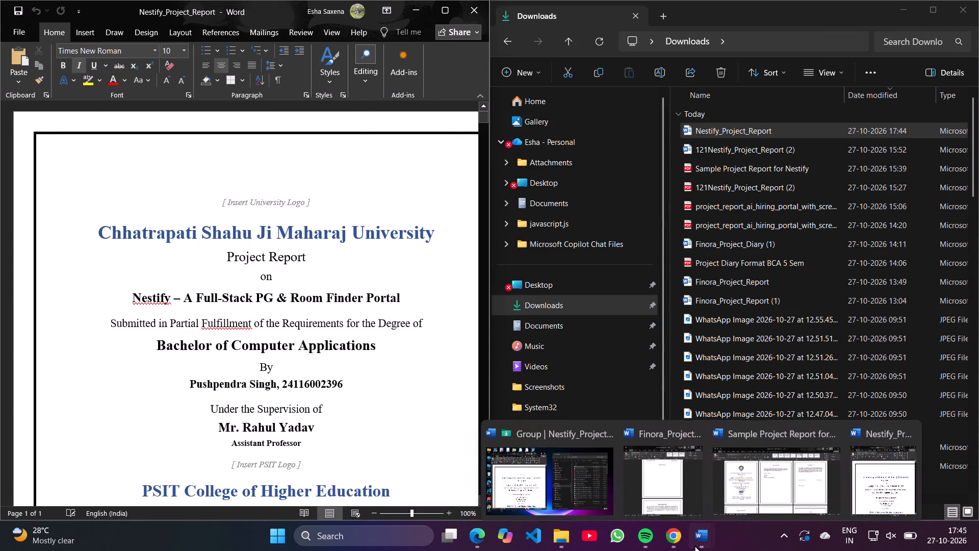
pyautogui.click(772, 477)
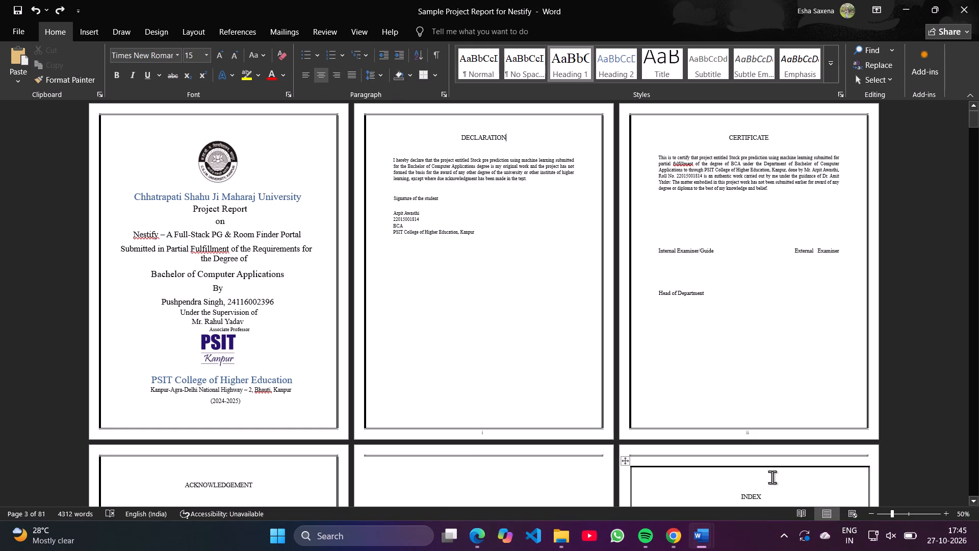
pyautogui.rightClick(222, 156)
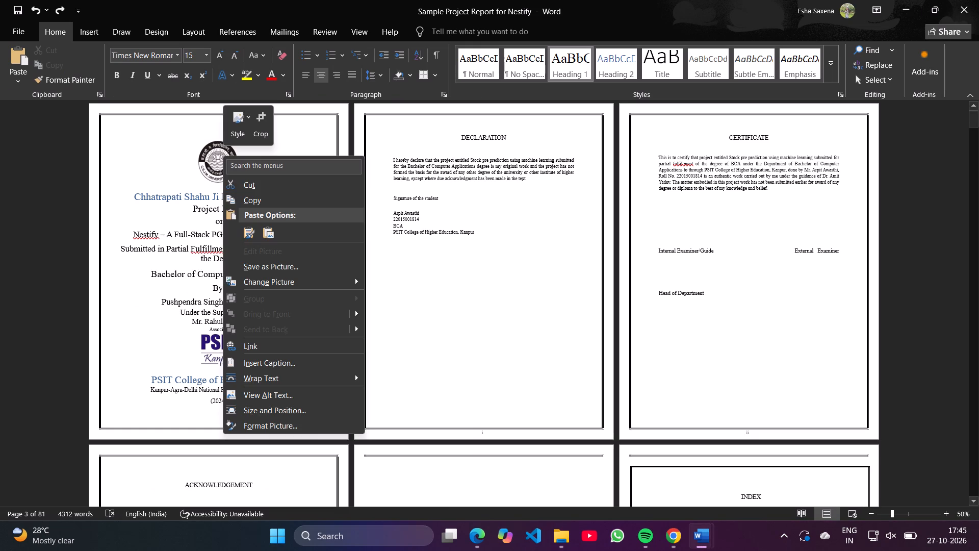
pyautogui.click(249, 199)
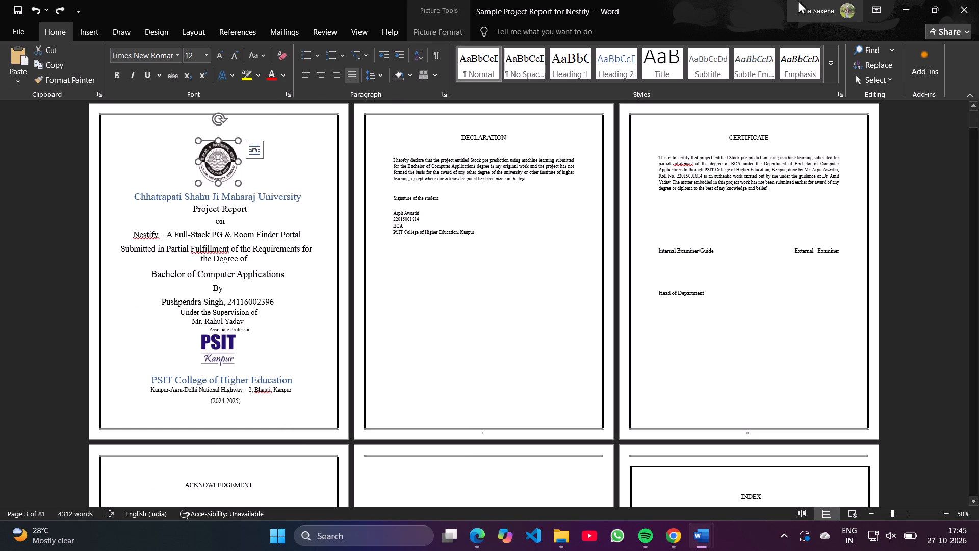
pyautogui.click(907, 1)
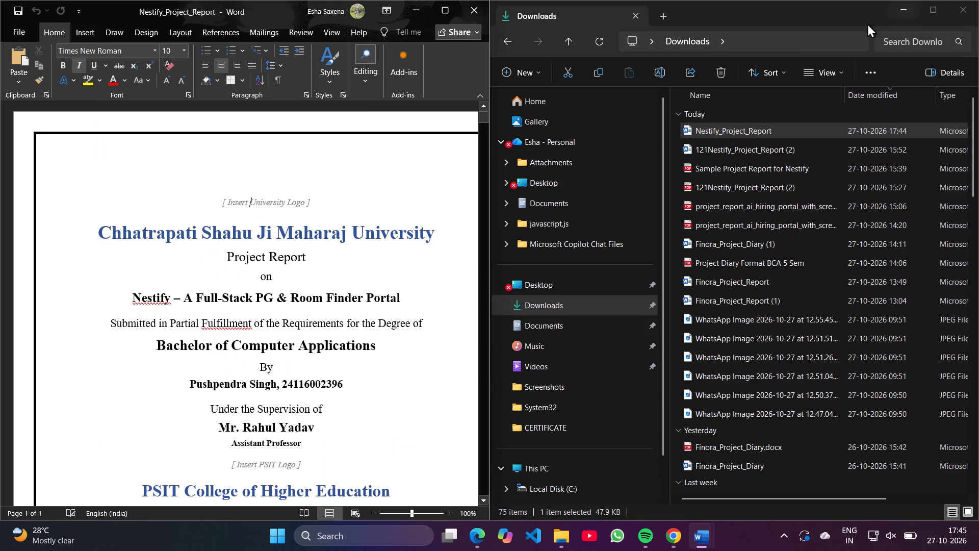
pyautogui.click(239, 199)
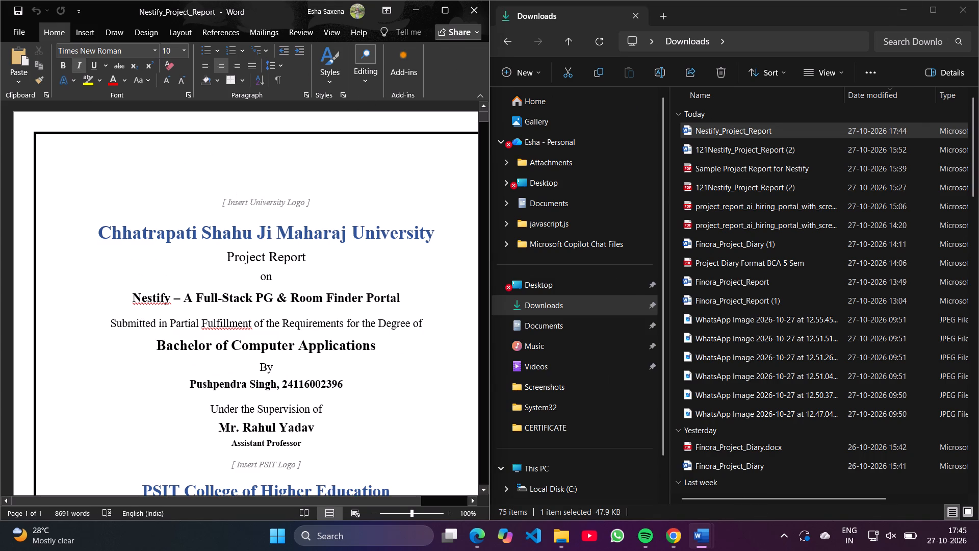
pyautogui.hotkey('ctrl', 'v')
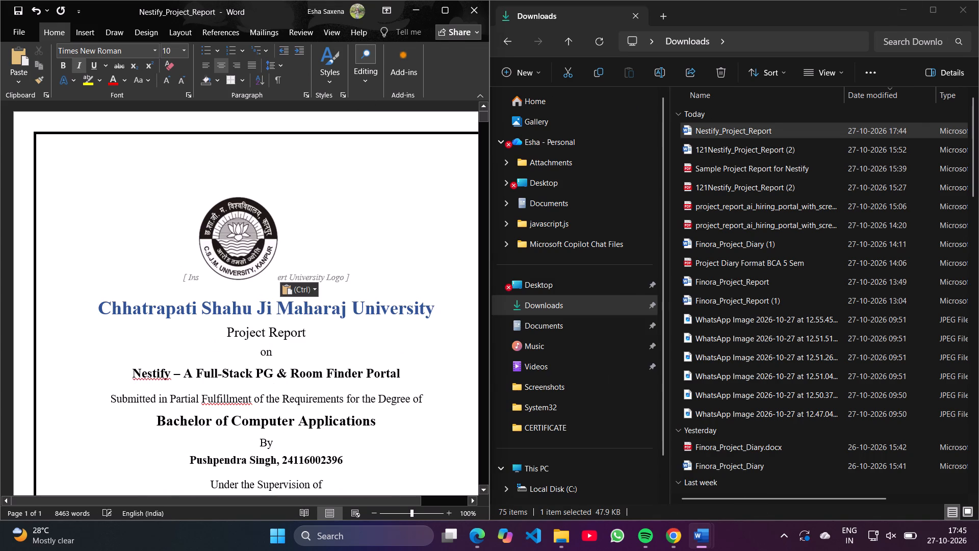
# Delete the part of the university logo placeholder text that follows the pasted logo.
pyautogui.moveTo(355, 277); pyautogui.dragTo(278, 282)
pyautogui.press('BackSpace')
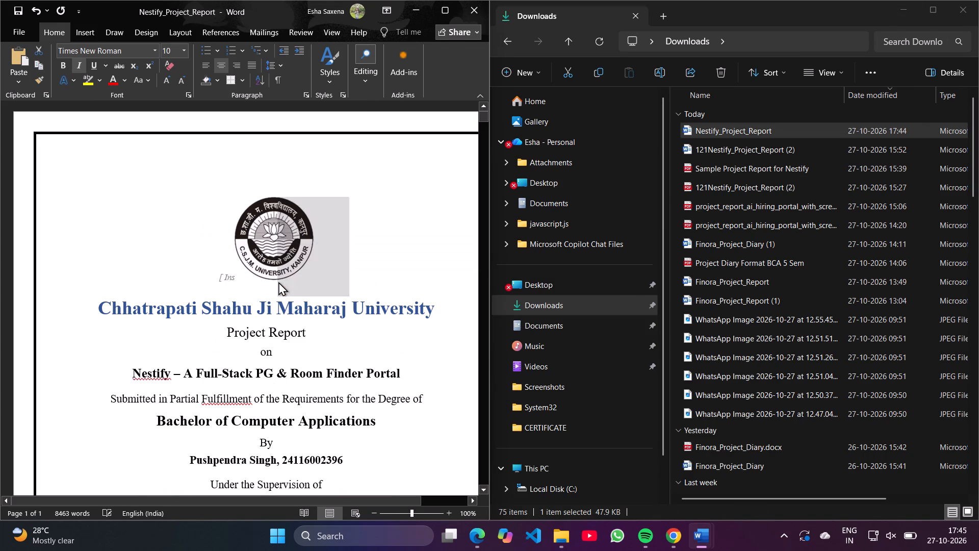
# Reposition the pasted university logo within its line and enlarge it slightly.
pyautogui.moveTo(238, 272); pyautogui.dragTo(226, 277)
pyautogui.moveTo(252, 257); pyautogui.dragTo(253, 242)
pyautogui.moveTo(264, 194); pyautogui.dragTo(264, 191)
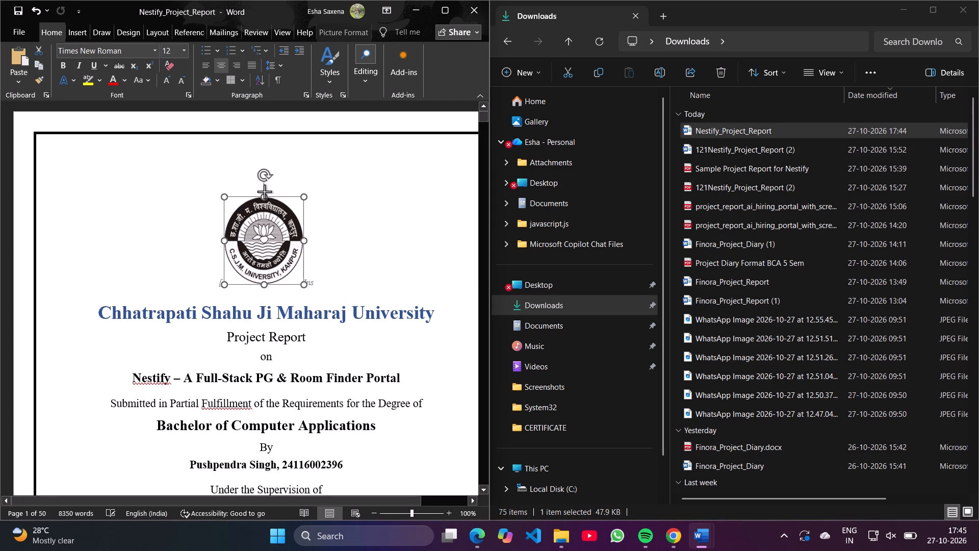
pyautogui.moveTo(264, 191); pyautogui.dragTo(263, 183)
pyautogui.moveTo(222, 246); pyautogui.dragTo(203, 252)
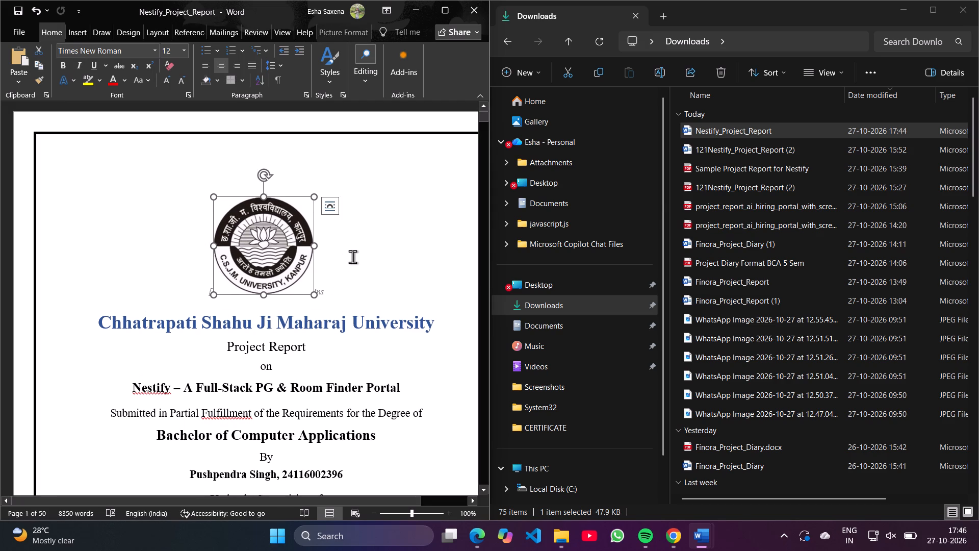
# Delete the leftover placeholder characters on both sides of the university logo.
pyautogui.click(352, 257)
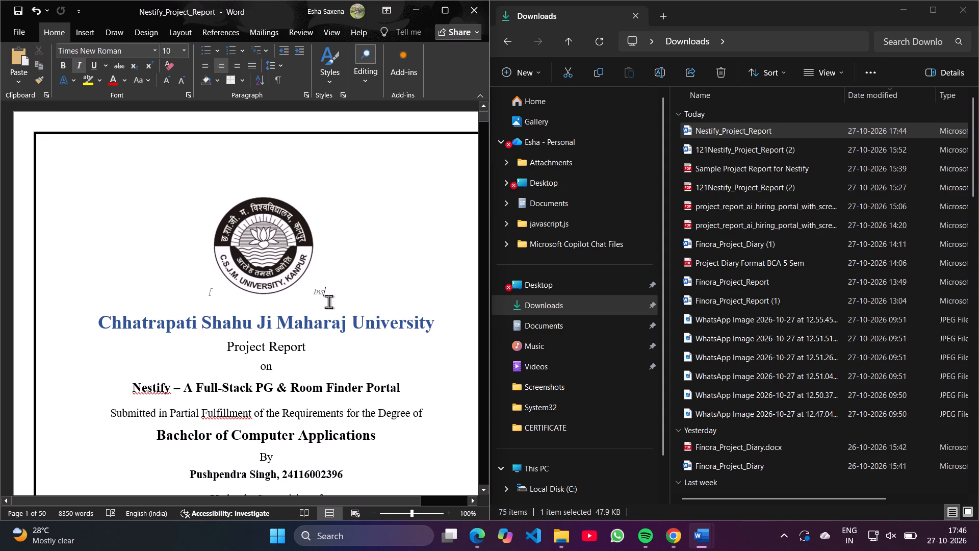
pyautogui.press('BackSpace')
pyautogui.press('BackSpace')
pyautogui.press('BackSpace')
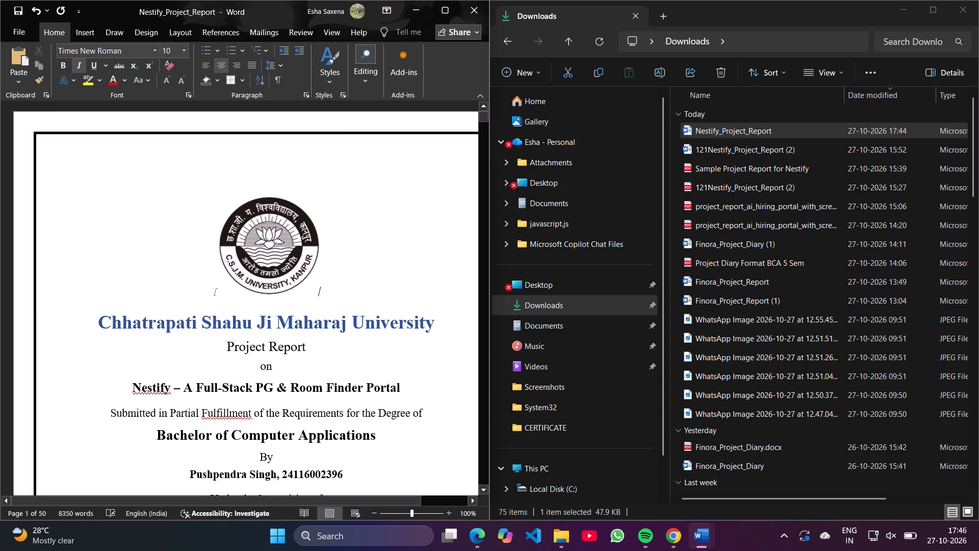
pyautogui.click(225, 294)
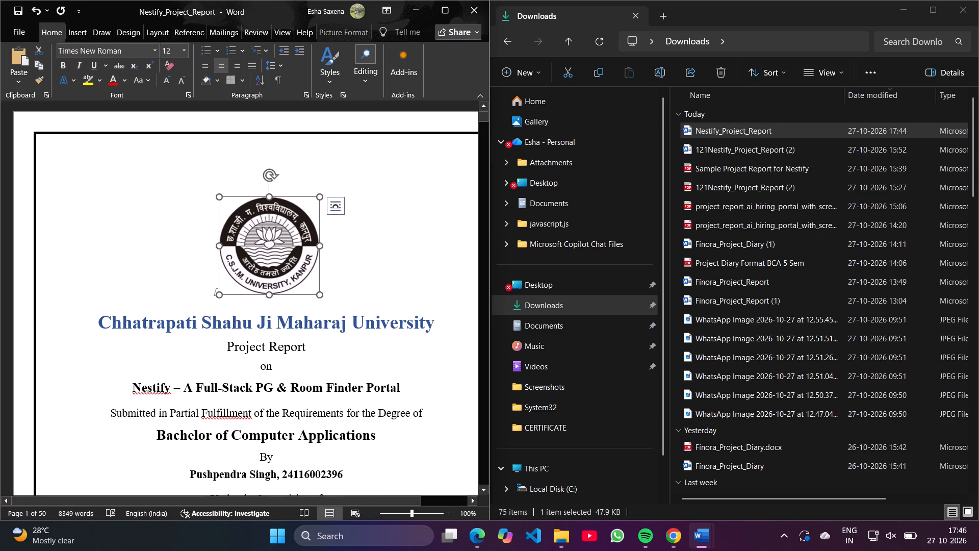
pyautogui.click(228, 294)
pyautogui.click(203, 286)
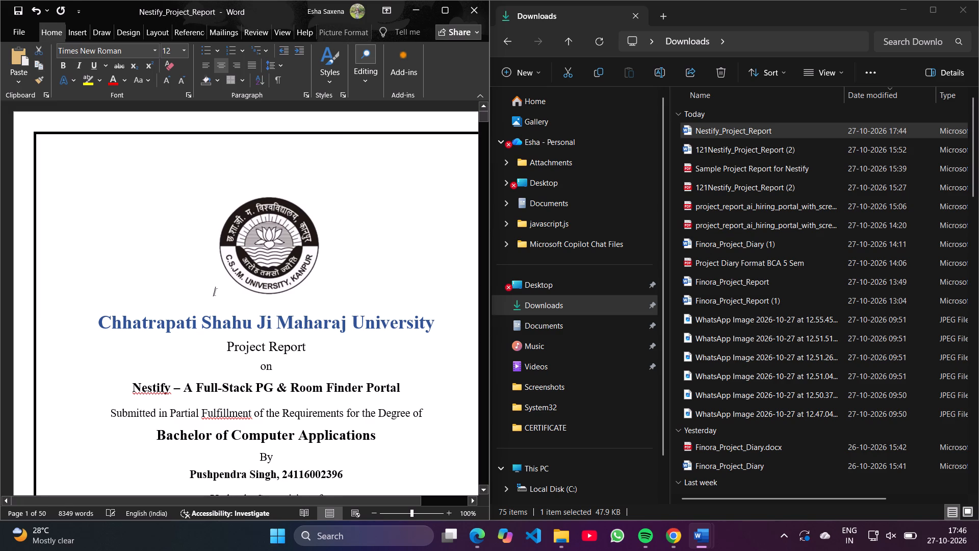
pyautogui.click(227, 288)
pyautogui.click(227, 288)
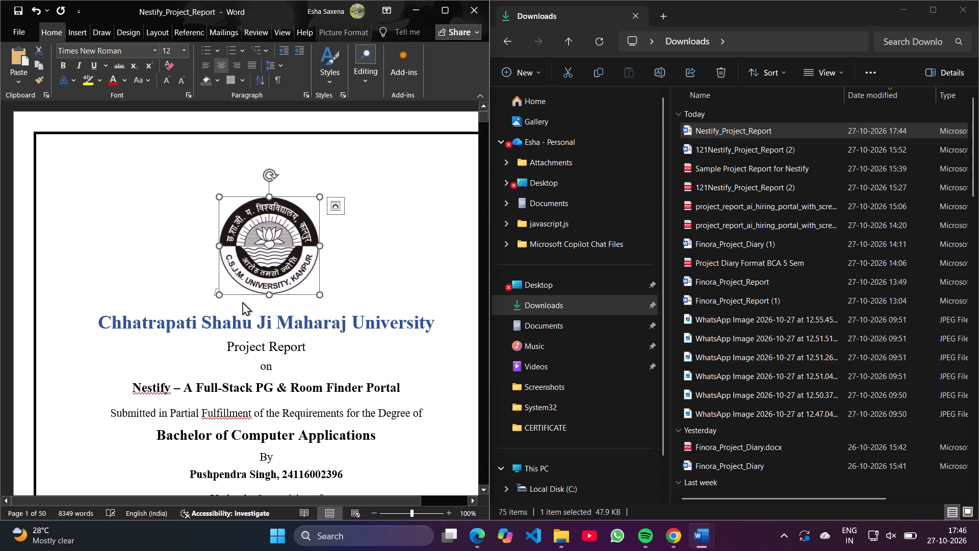
pyautogui.click(242, 302)
pyautogui.click(199, 273)
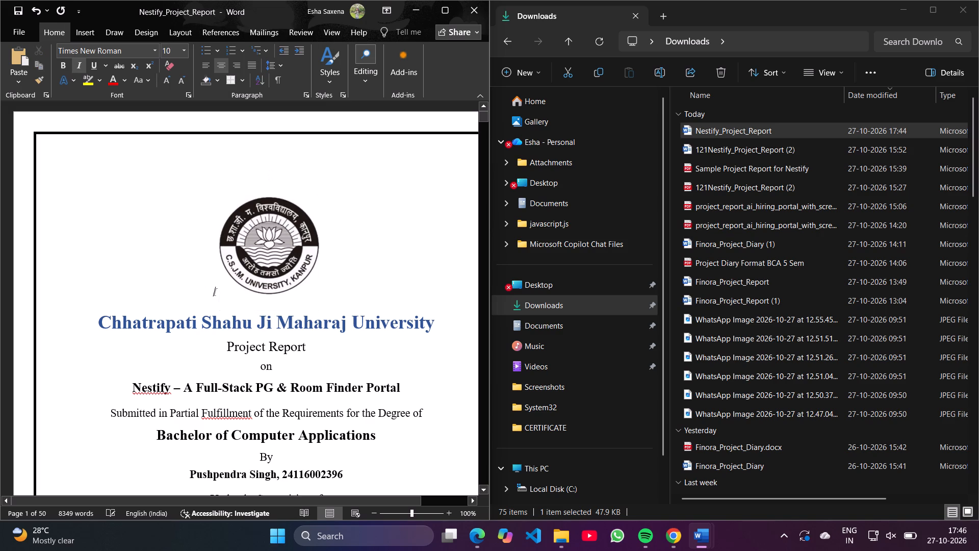
pyautogui.press('Right')
pyautogui.press('BackSpace')
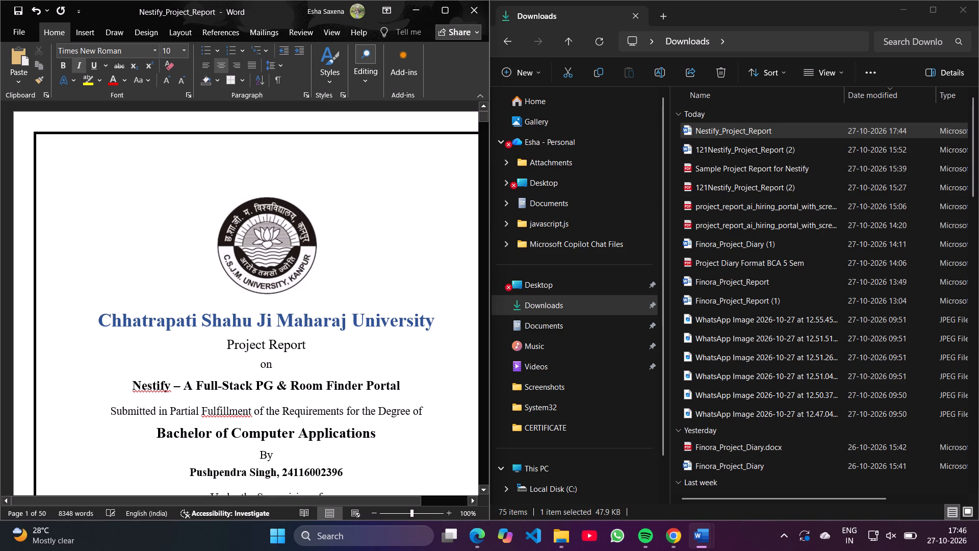
# Copy the PSIT Kanpur logo from the Sample Project Report for Nestify cover and return to Nestify_Project_Report.
pyautogui.scroll(-2, 296, 294)
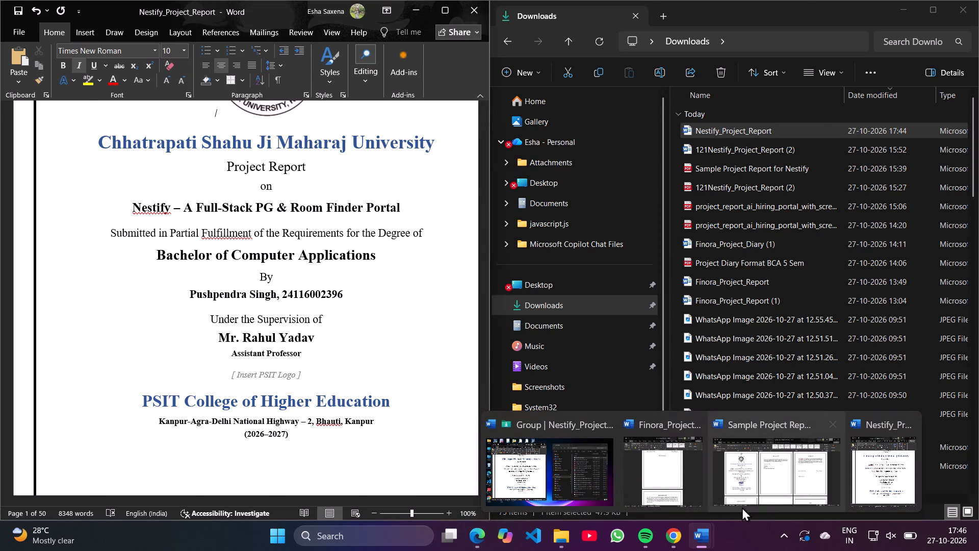
pyautogui.click(796, 475)
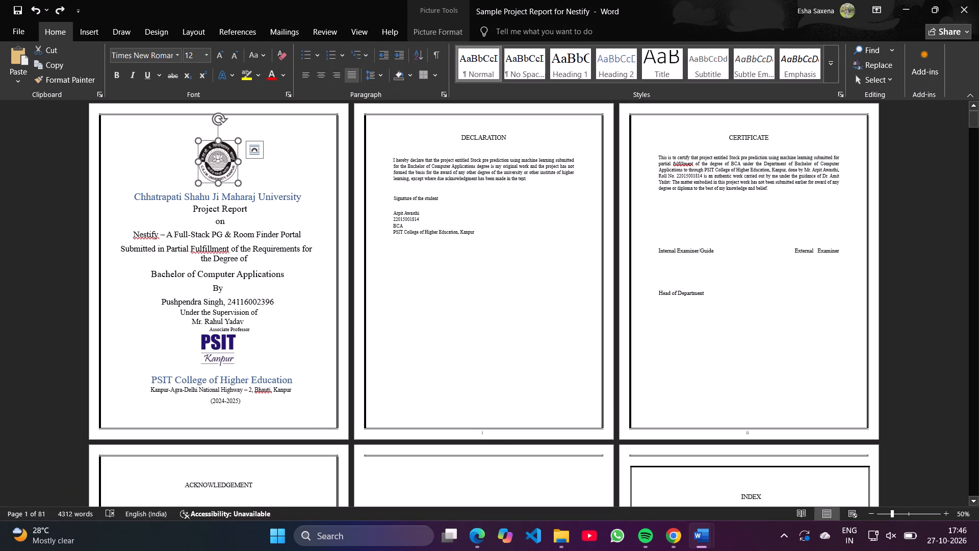
pyautogui.click(229, 351)
pyautogui.rightClick(229, 351)
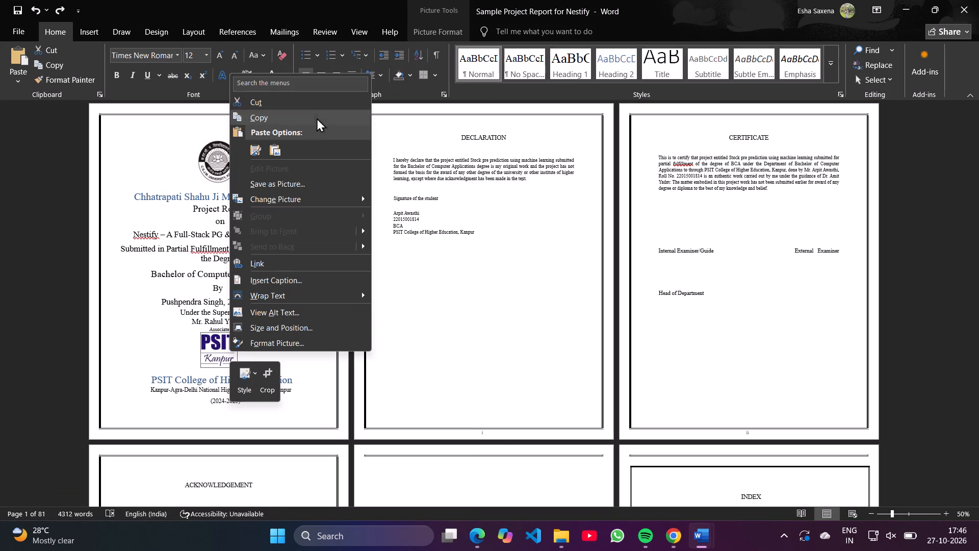
pyautogui.click(259, 112)
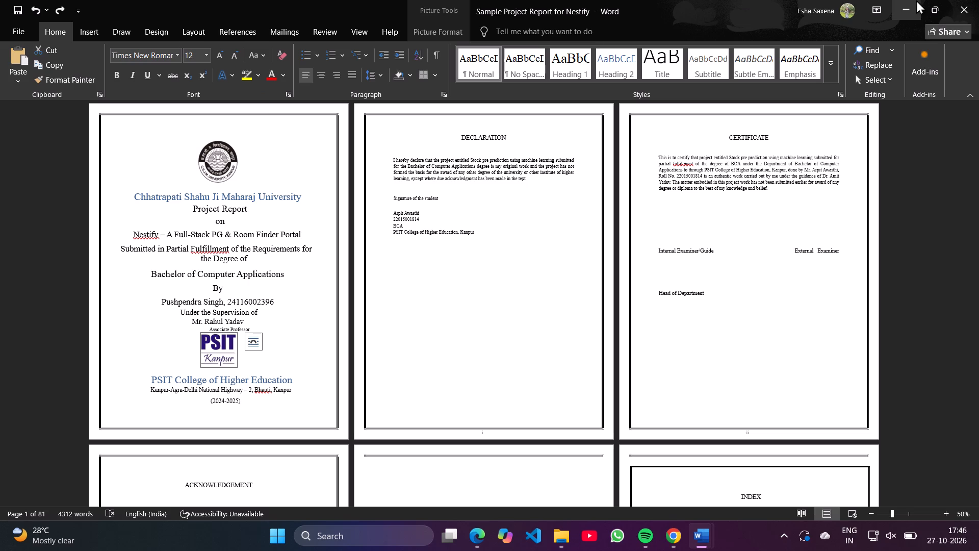
pyautogui.click(904, 3)
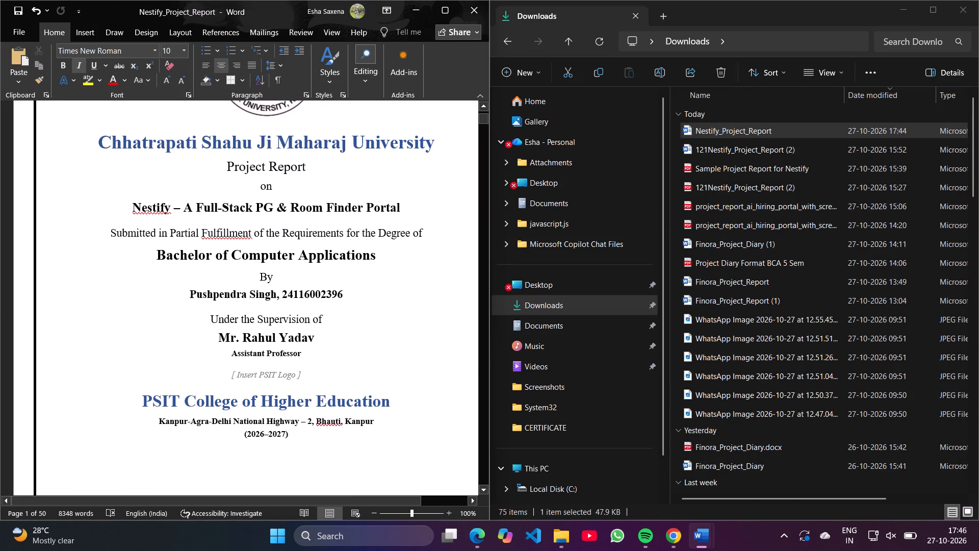
# Delete the opening characters of the PSIT logo placeholder, undoing the loss of centring and the removal of the closing bracket.
pyautogui.doubleClick(300, 378)
pyautogui.click(240, 372)
pyautogui.press('BackSpace')
pyautogui.press('BackSpace')
pyautogui.press('BackSpace')
pyautogui.press('BackSpace')
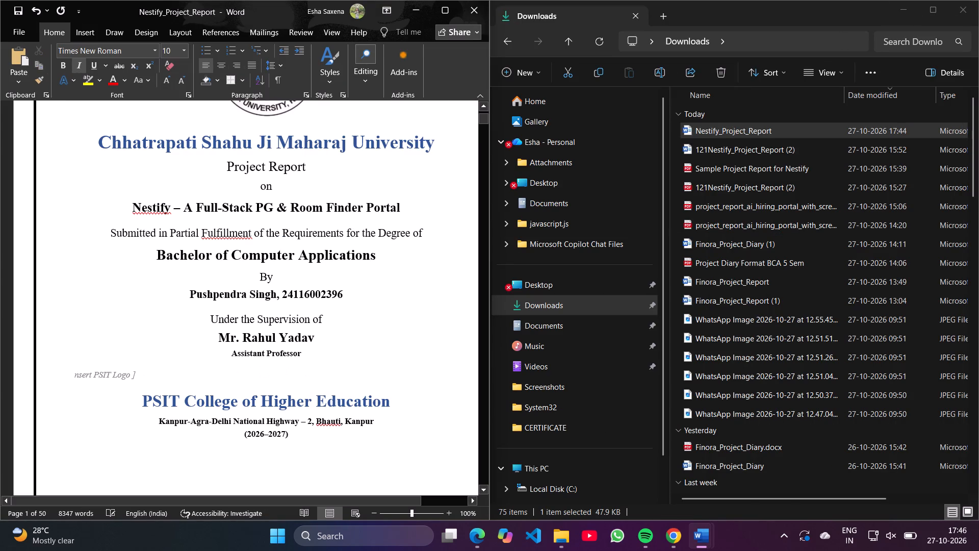
pyautogui.click(254, 380)
pyautogui.press('BackSpace')
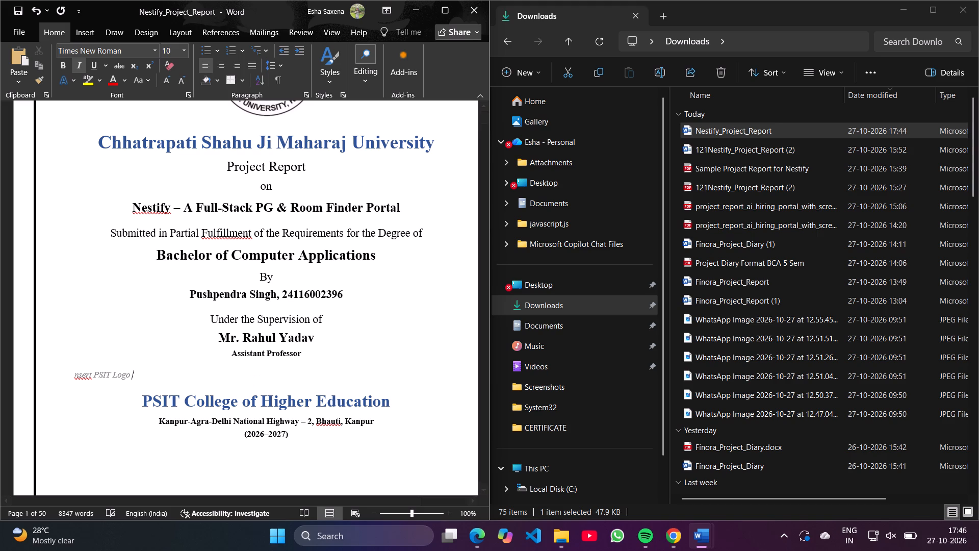
pyautogui.click(33, 9)
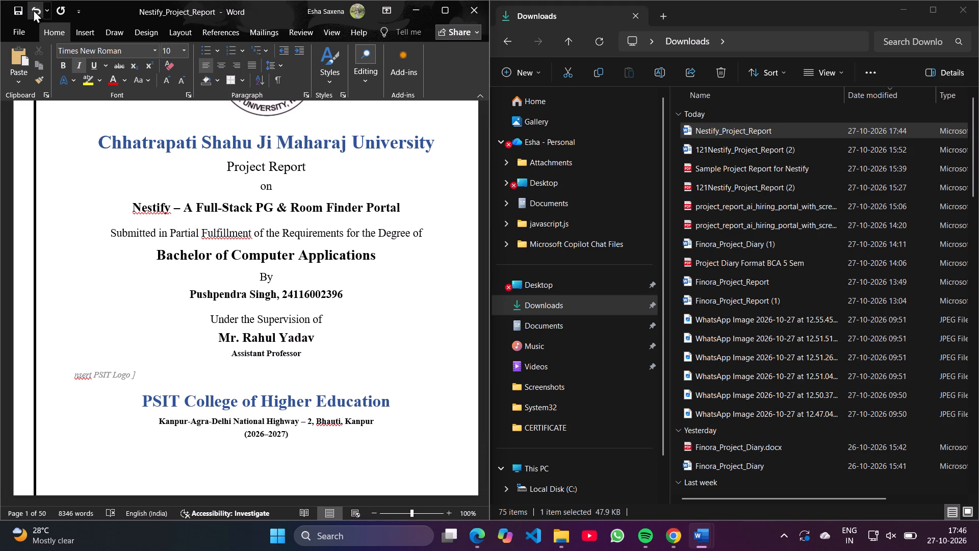
pyautogui.click(37, 10)
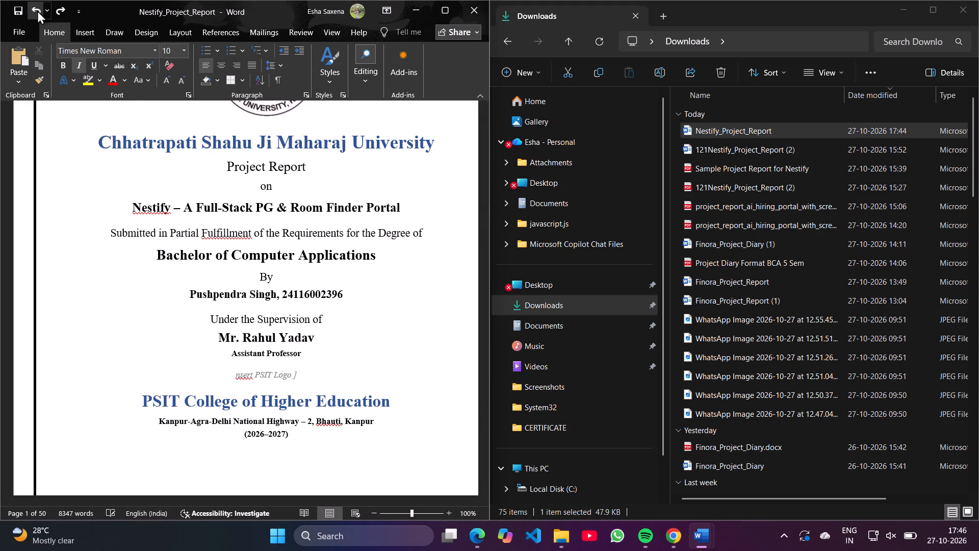
# Replace the remaining PSIT logo placeholder text above PSIT College of Higher Education with the copied PSIT Kanpur logo.
pyautogui.click(306, 380)
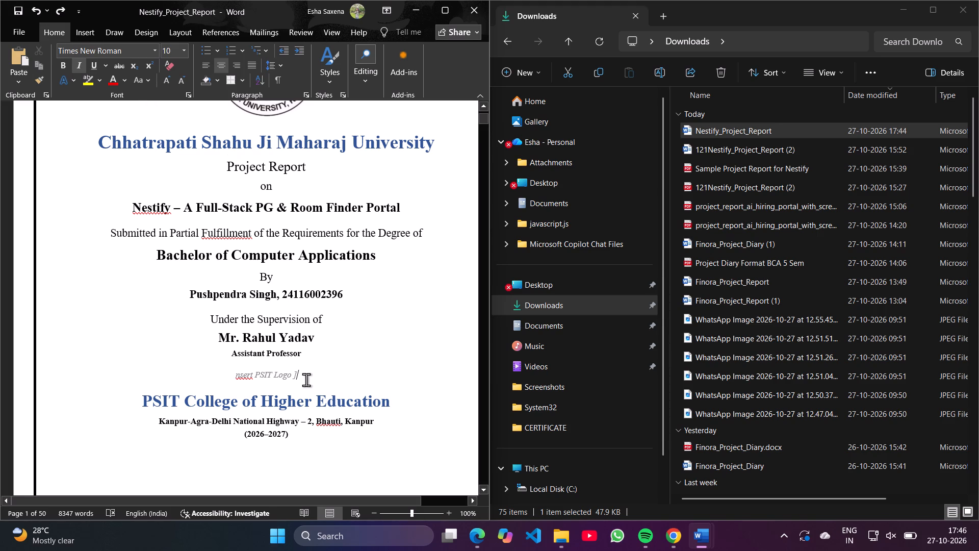
pyautogui.press('BackSpace')
pyautogui.press('BackSpace')
pyautogui.press('BackSpace')
pyautogui.press('BackSpace')
pyautogui.press('BackSpace')
pyautogui.press('BackSpace')
pyautogui.press('BackSpace')
pyautogui.press('BackSpace')
pyautogui.press('BackSpace')
pyautogui.press('BackSpace')
pyautogui.press('BackSpace')
pyautogui.press('BackSpace')
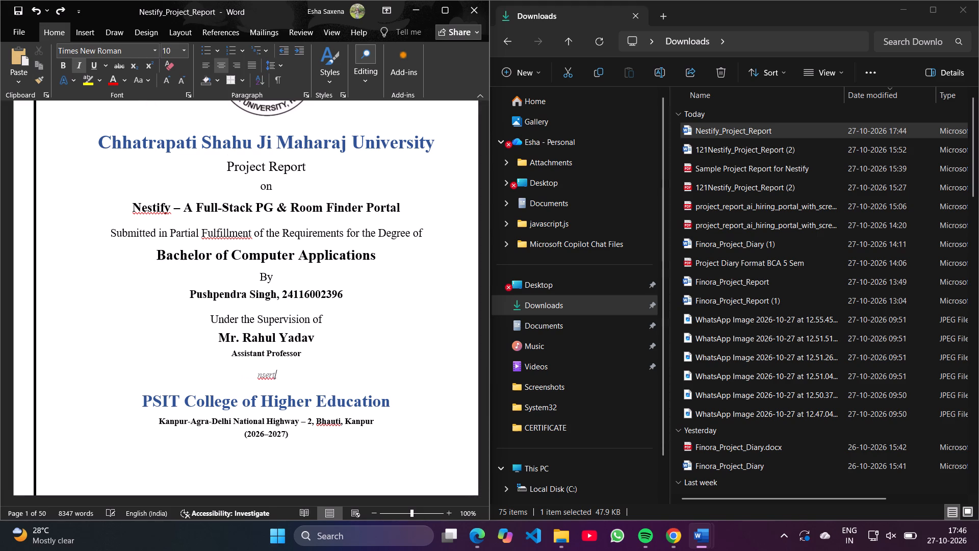
pyautogui.press('BackSpace')
pyautogui.press('BackSpace')
pyautogui.press('BackSpace')
pyautogui.press('BackSpace')
pyautogui.press('BackSpace')
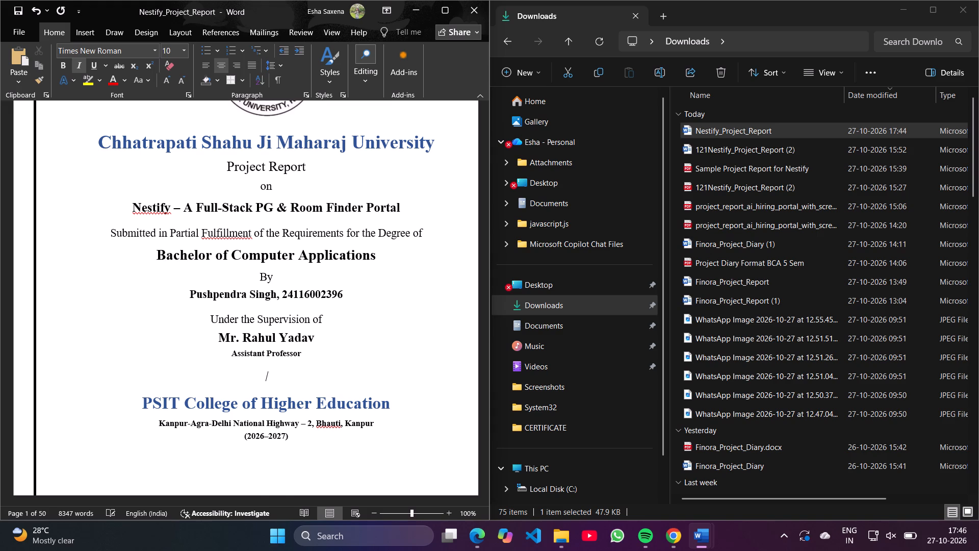
pyautogui.hotkey('ctrl', 'v')
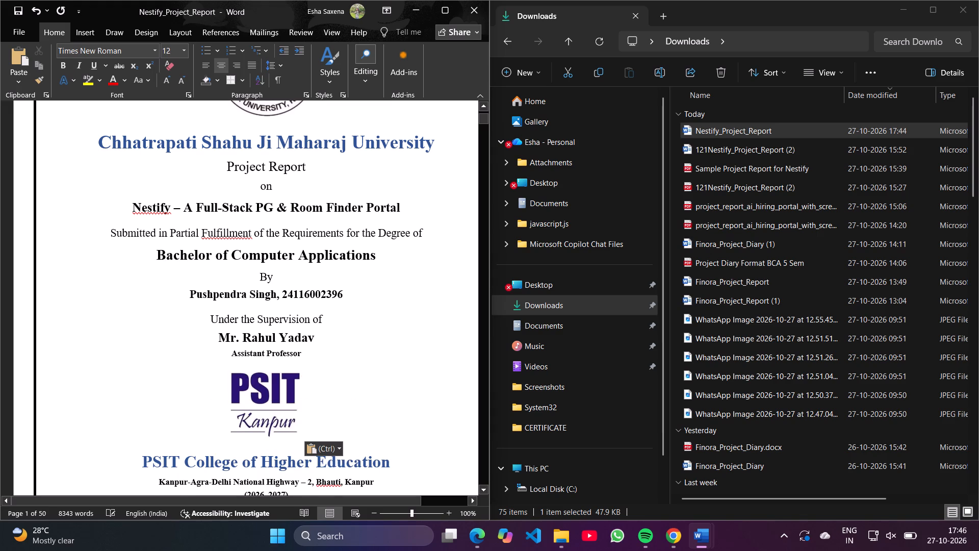
# Left-align the "Signature of the student" line and the student name beneath it on the Declaration page.
pyautogui.scroll(-1, 285, 409)
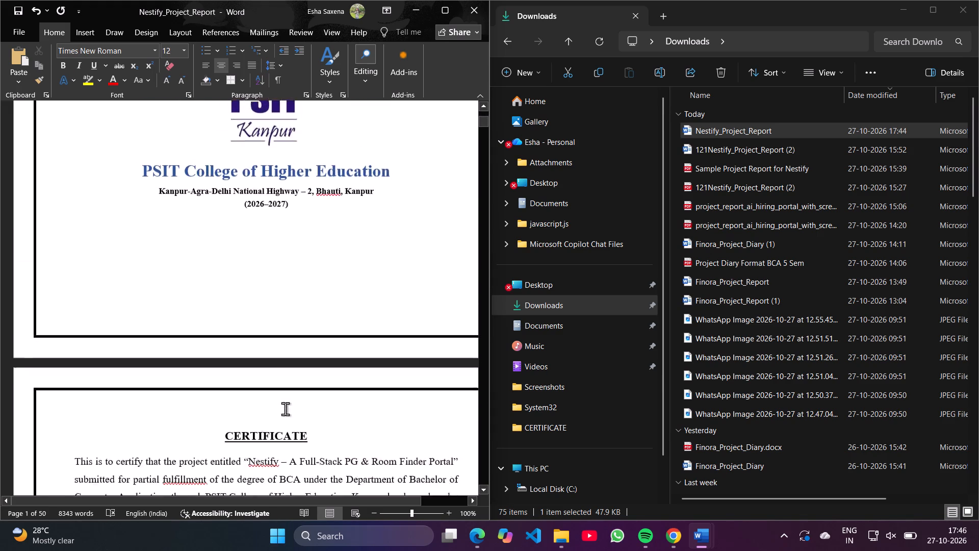
pyautogui.scroll(-1, 285, 409)
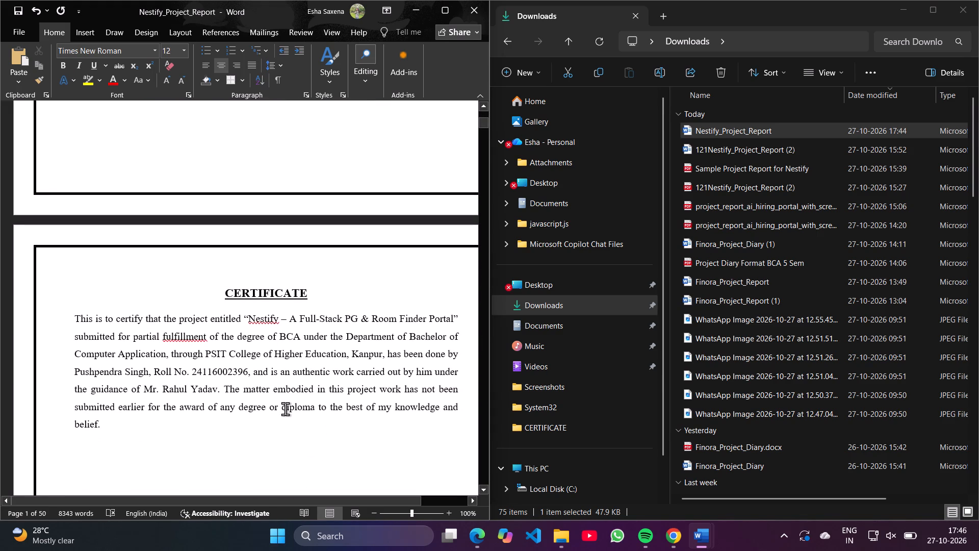
pyautogui.scroll(-2, 285, 409)
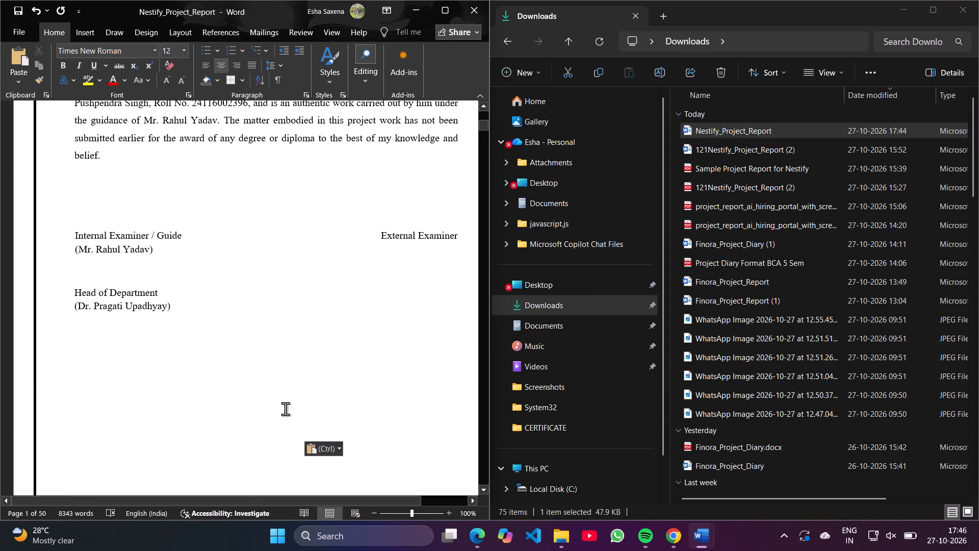
pyautogui.scroll(-1, 285, 409)
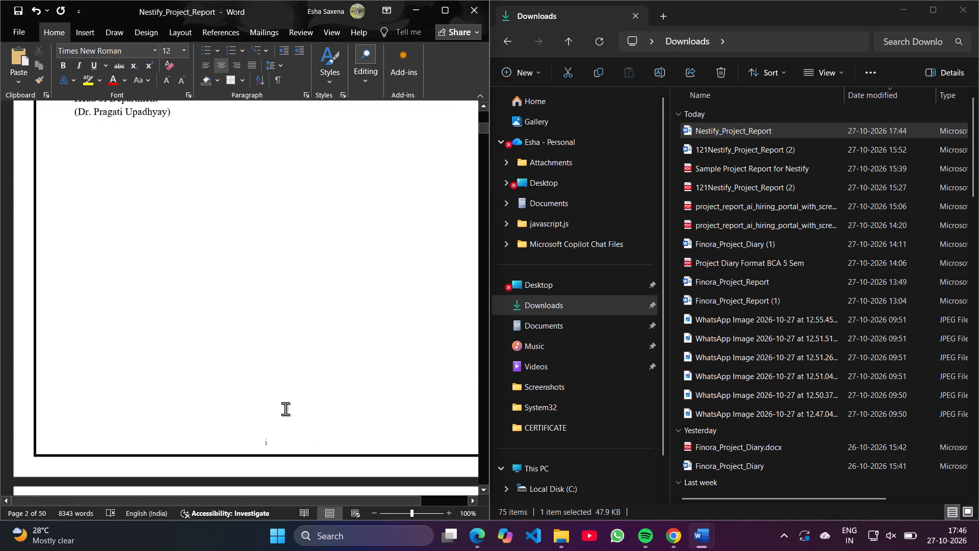
pyautogui.scroll(-1, 285, 409)
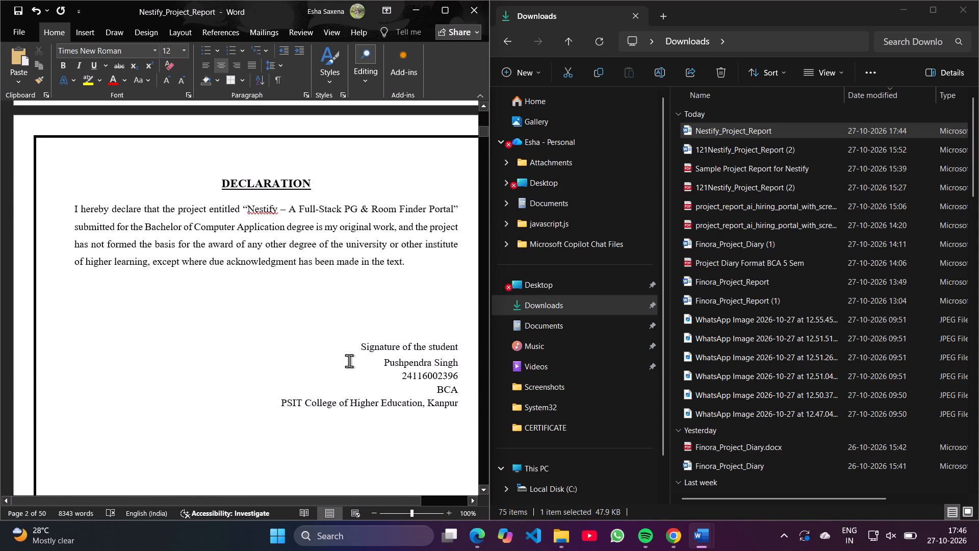
pyautogui.click(355, 346)
pyautogui.press('BackSpace')
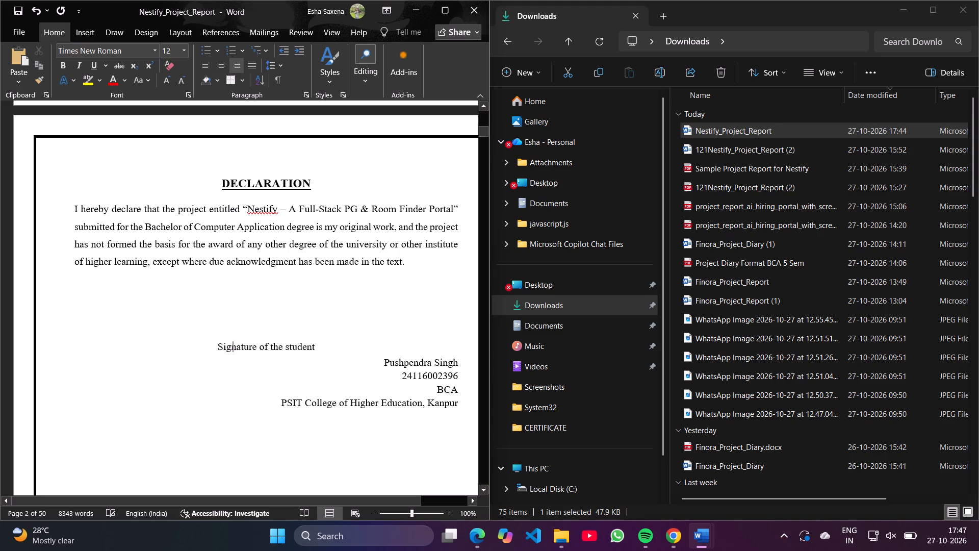
pyautogui.press('BackSpace')
pyautogui.click(384, 358)
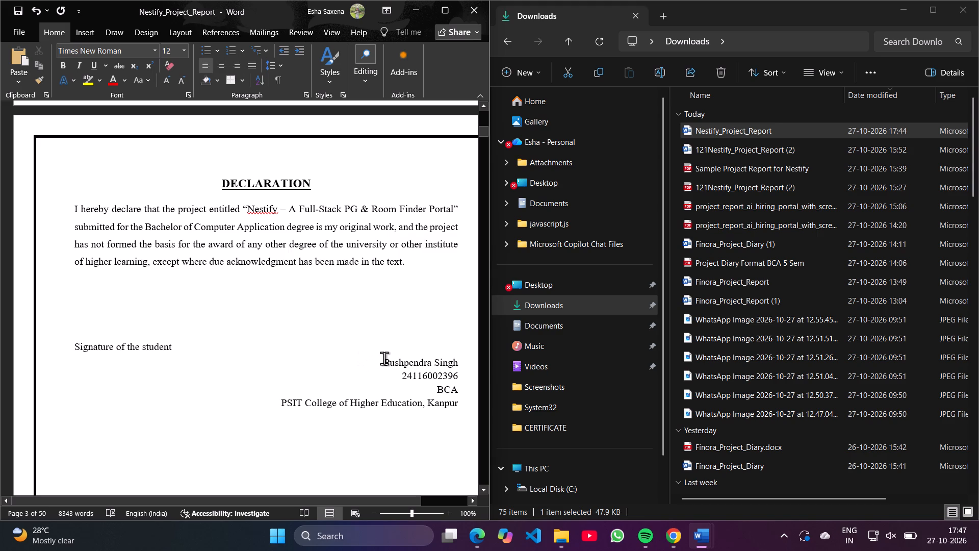
pyautogui.press('BackSpace')
pyautogui.press('BackSpace')
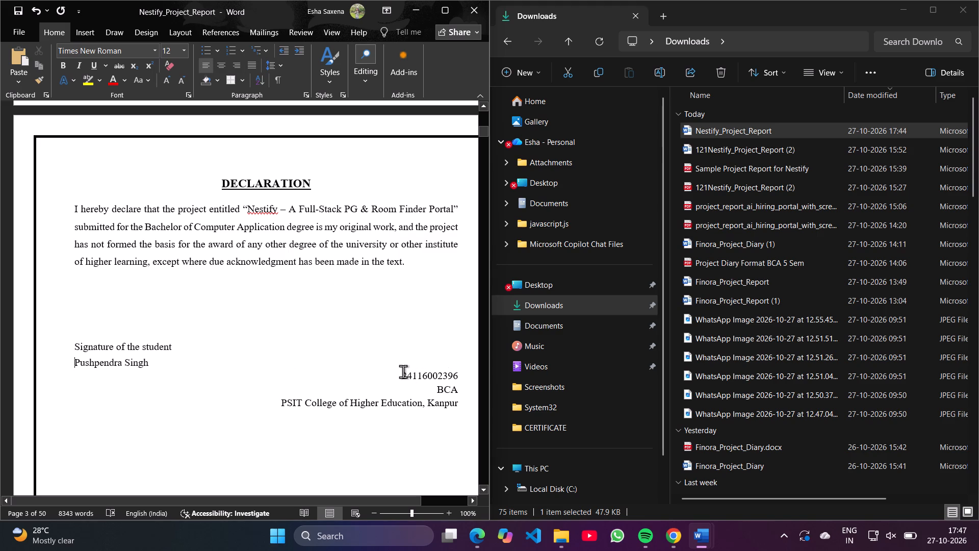
# Left-align the roll number, BCA and "PSIT College of Higher Education, Kanpur" lines of the Declaration's signature block.
pyautogui.click(402, 373)
pyautogui.press('BackSpace')
pyautogui.press('BackSpace')
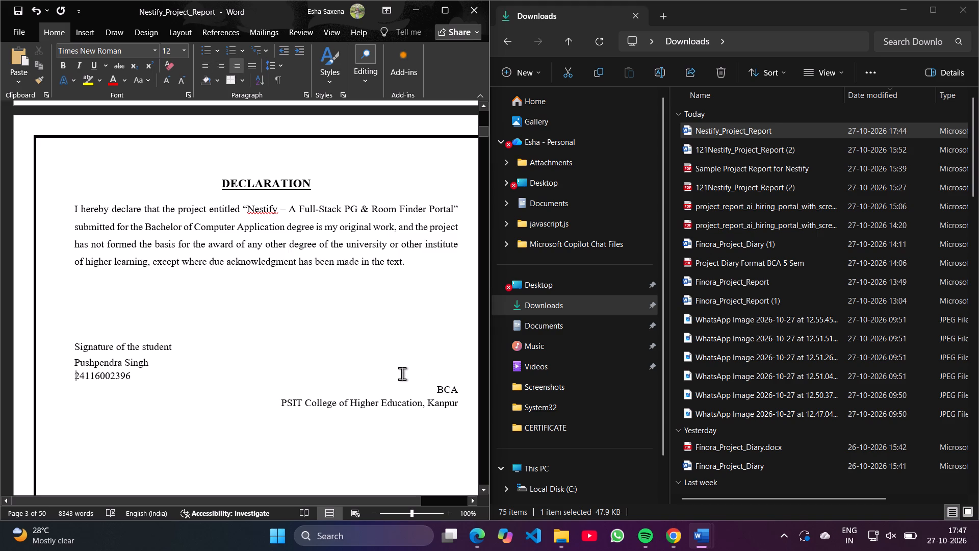
pyautogui.click(438, 385)
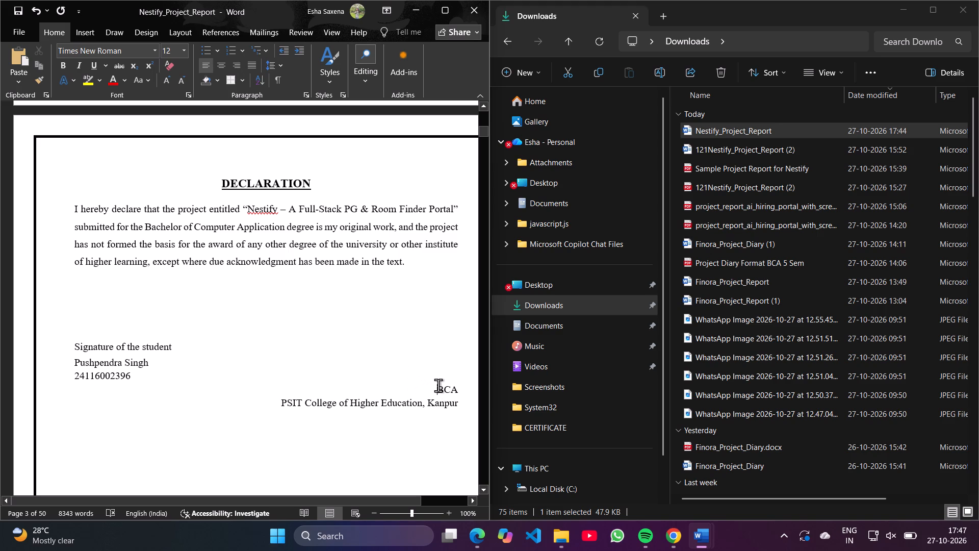
pyautogui.press('BackSpace')
pyautogui.press('BackSpace')
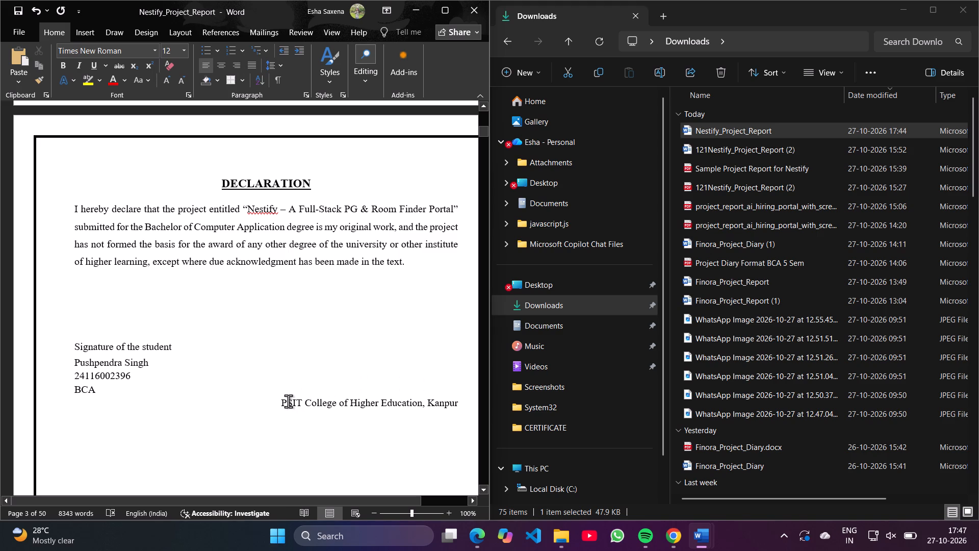
pyautogui.click(277, 398)
pyautogui.press('BackSpace')
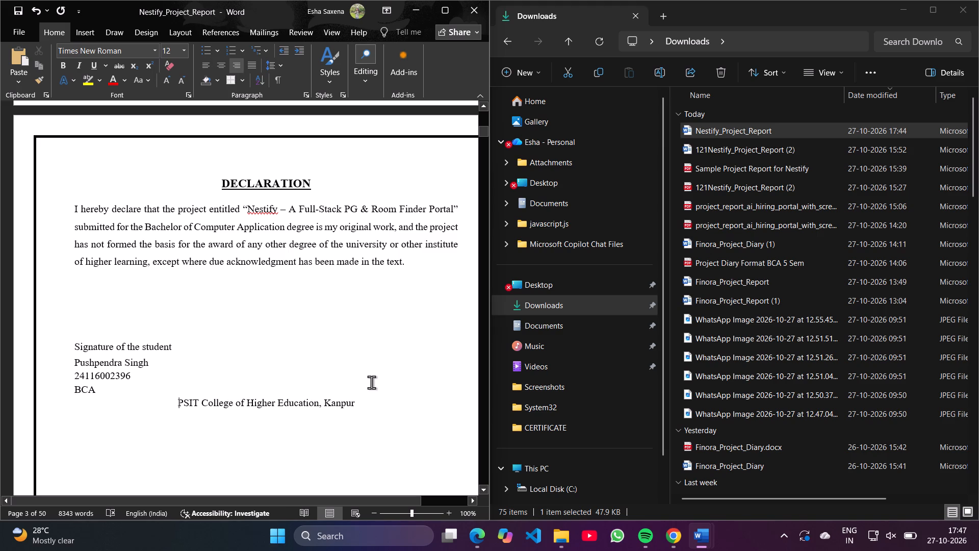
pyautogui.press('BackSpace')
# Review the report's layout and content from the Acknowledgement, Index and Abstract through the end of Chapter 1.
pyautogui.scroll(-1, 313, 368)
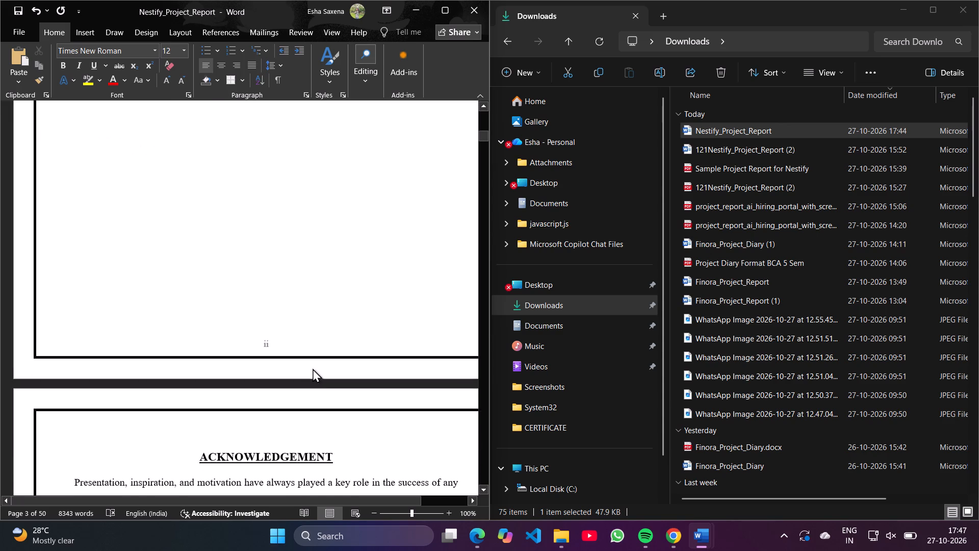
pyautogui.scroll(-1, 313, 368)
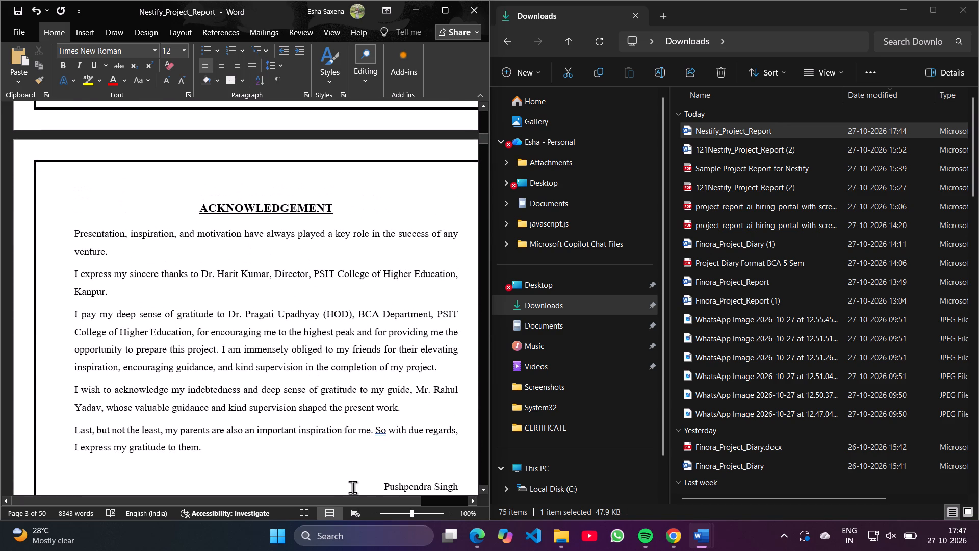
pyautogui.scroll(-1, 375, 419)
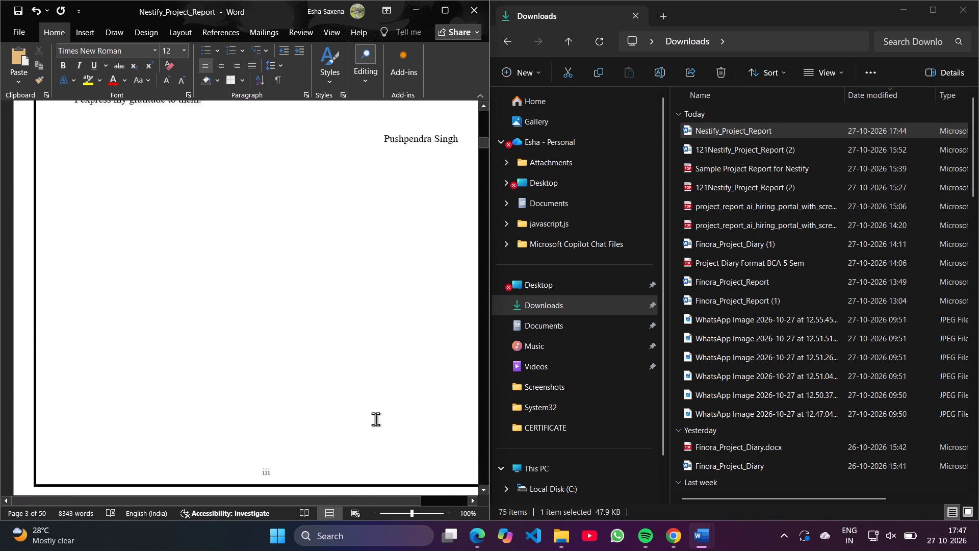
pyautogui.scroll(-1, 375, 419)
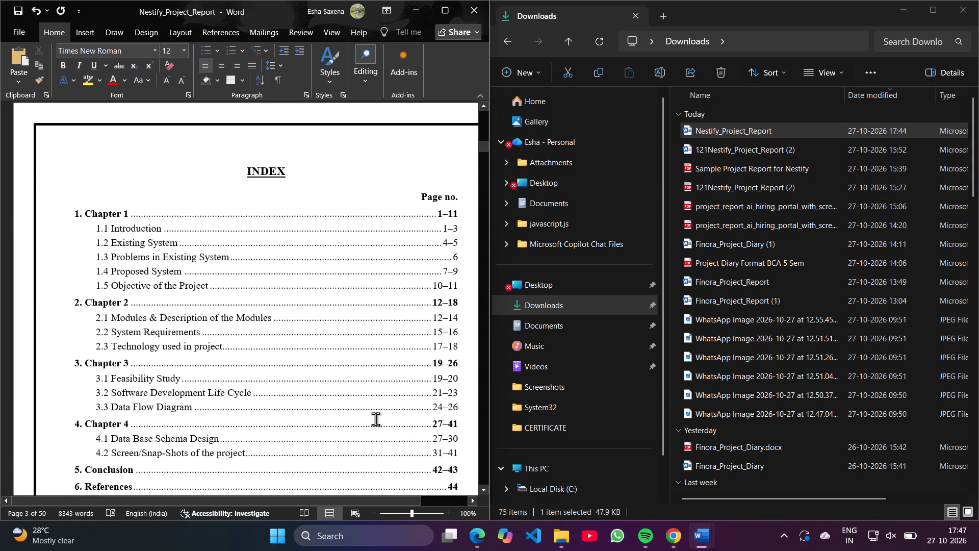
pyautogui.scroll(-1, 375, 419)
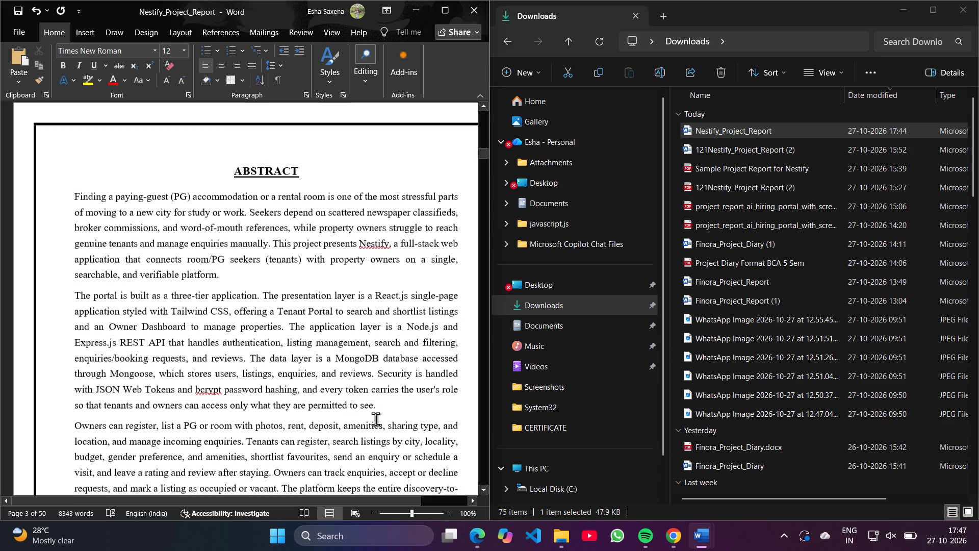
pyautogui.scroll(-2, 375, 419)
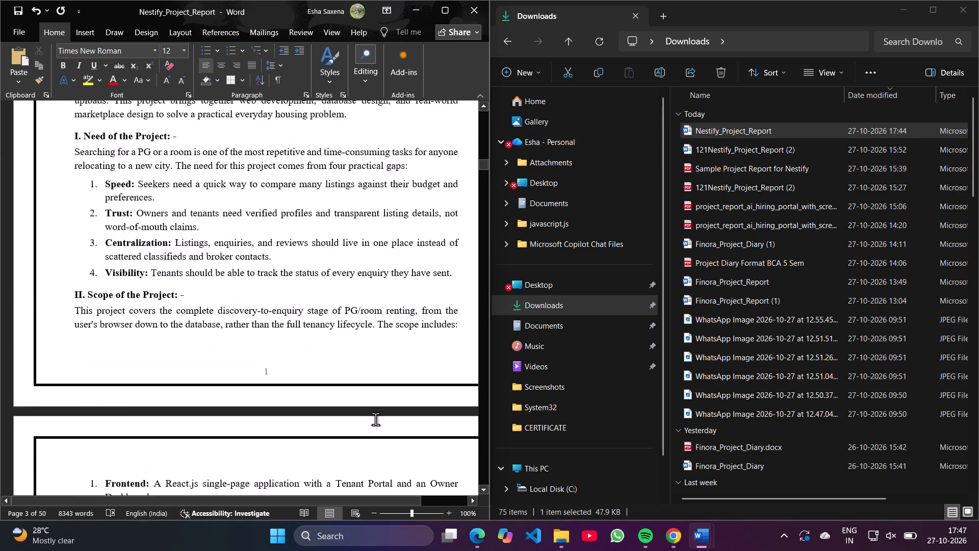
pyautogui.scroll(-2, 375, 419)
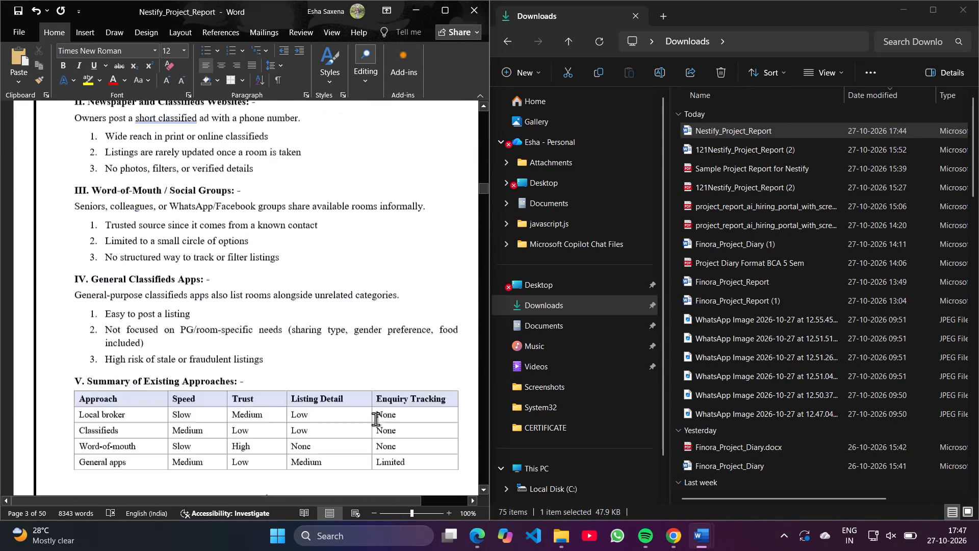
pyautogui.scroll(-1, 375, 419)
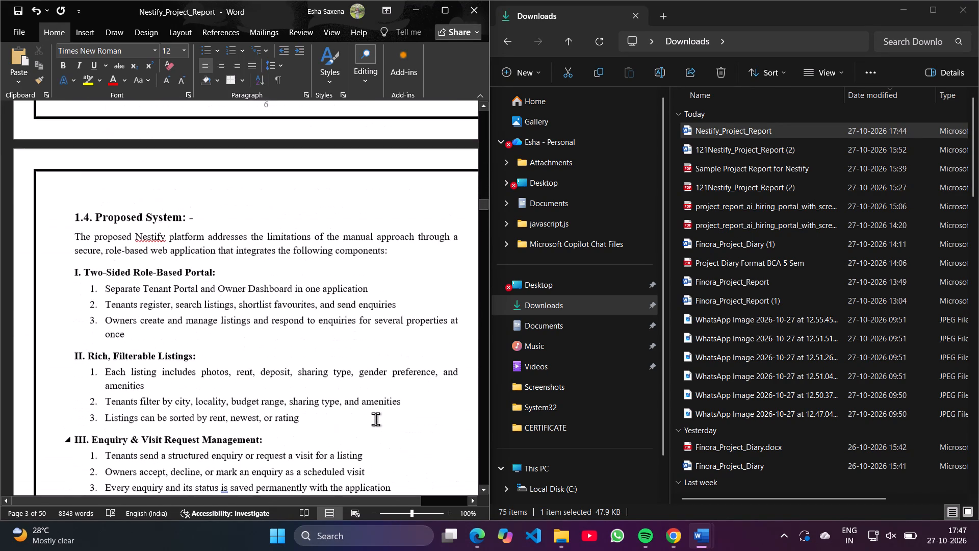
pyautogui.scroll(-2, 375, 419)
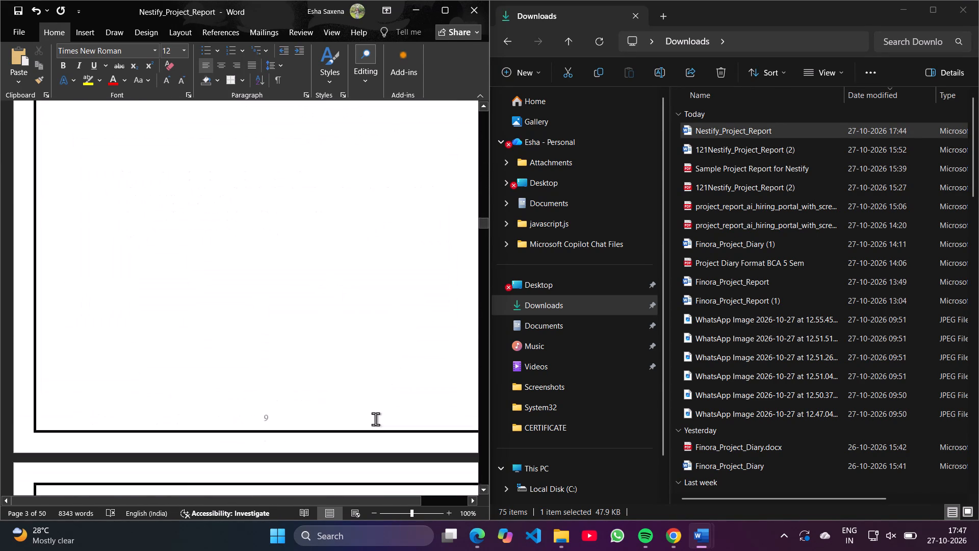
pyautogui.scroll(-1, 375, 419)
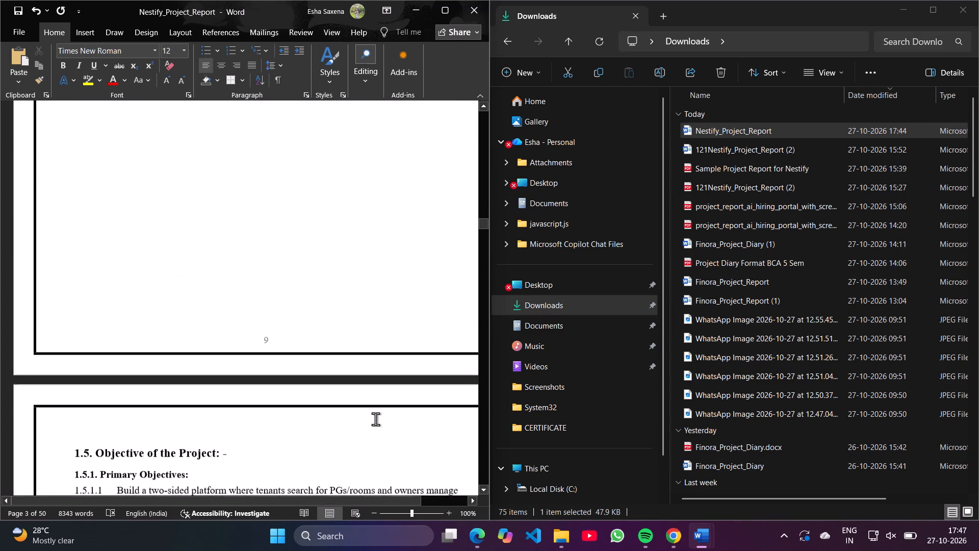
pyautogui.scroll(-2, 375, 419)
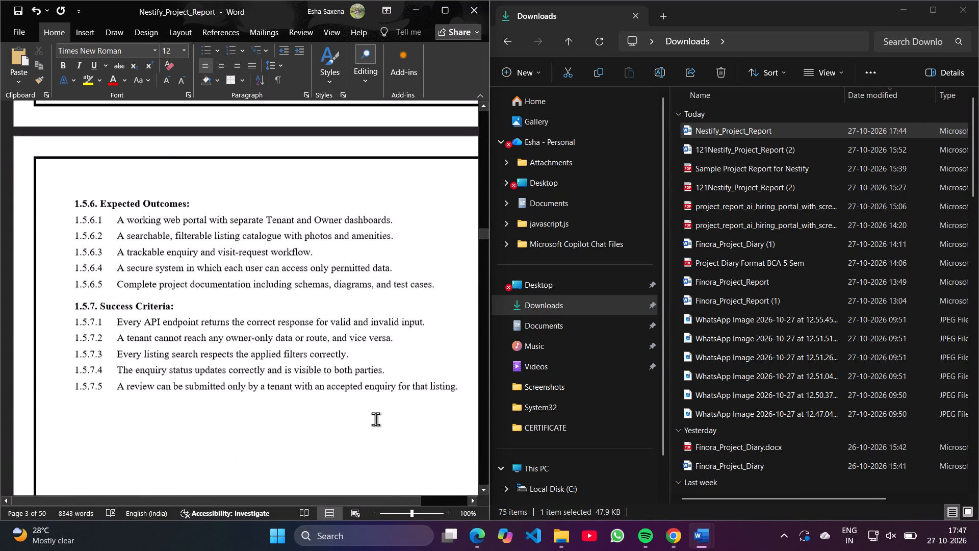
pyautogui.scroll(-2, 375, 419)
# Review the layout and content of Chapters 2 and 3, including the module tables, architecture figures, feasibility study, test cases and diagrams.
pyautogui.scroll(1, 375, 419)
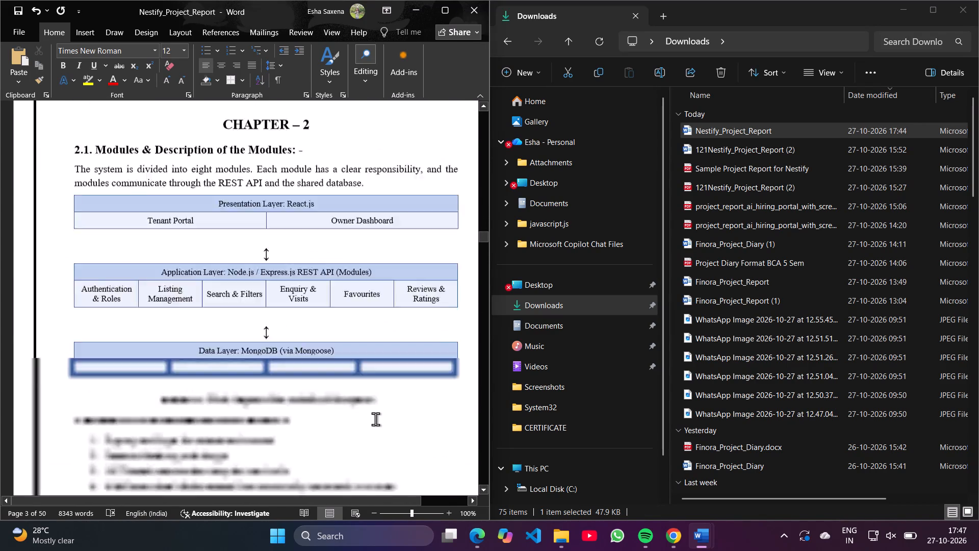
pyautogui.scroll(-1, 375, 419)
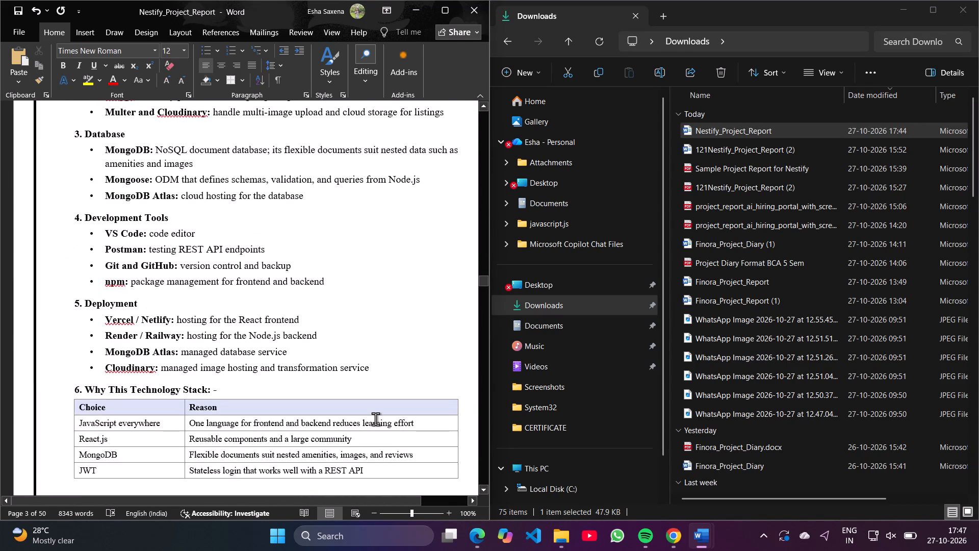
pyautogui.scroll(-1, 375, 419)
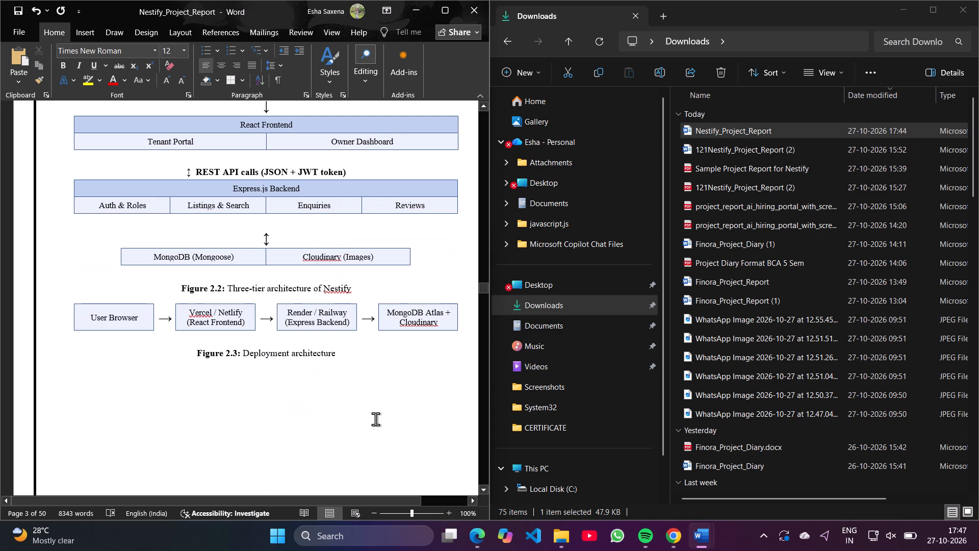
pyautogui.scroll(-1, 375, 419)
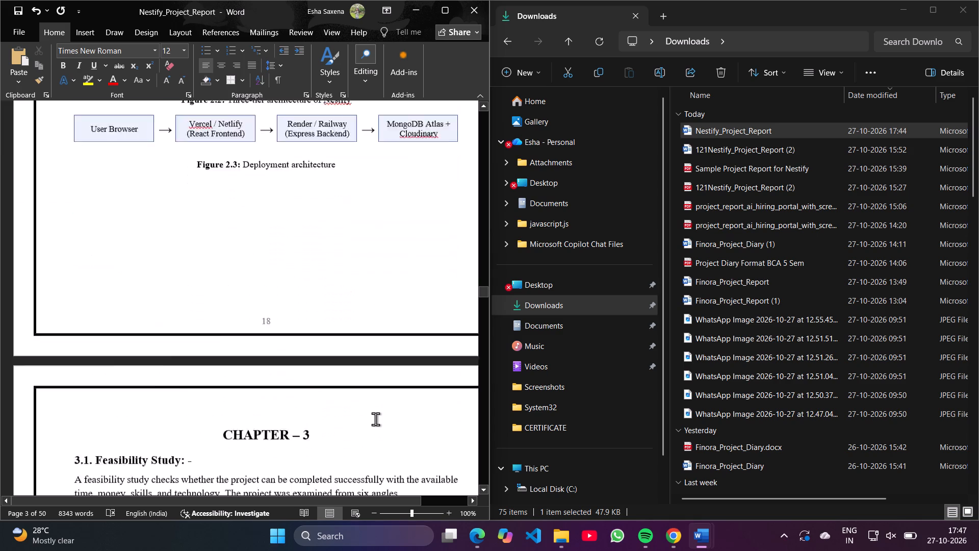
pyautogui.scroll(-1, 375, 419)
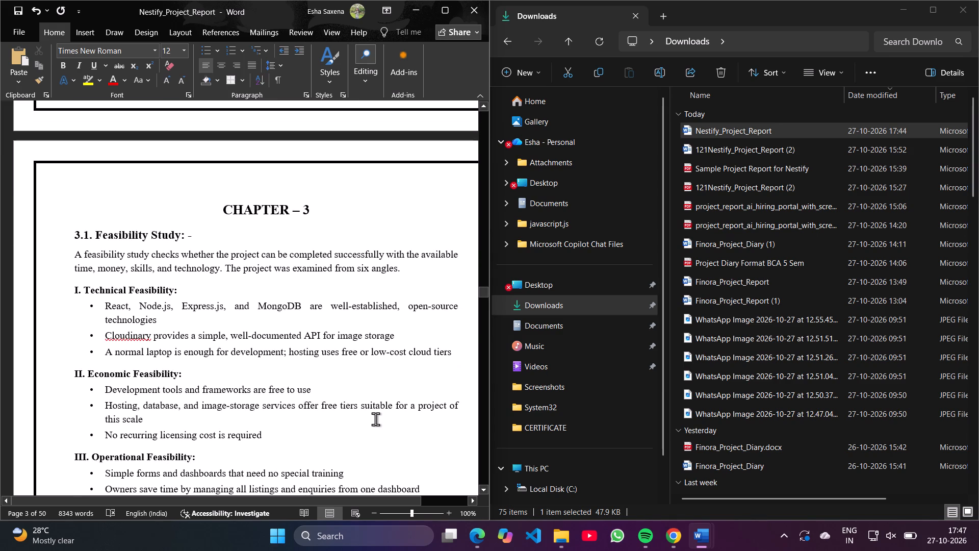
pyautogui.scroll(-2, 375, 419)
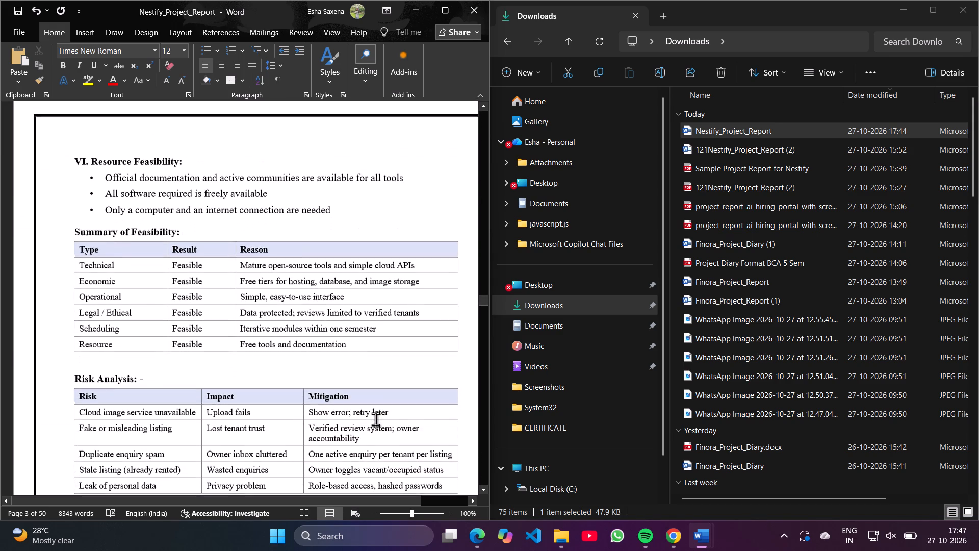
pyautogui.scroll(-2, 375, 419)
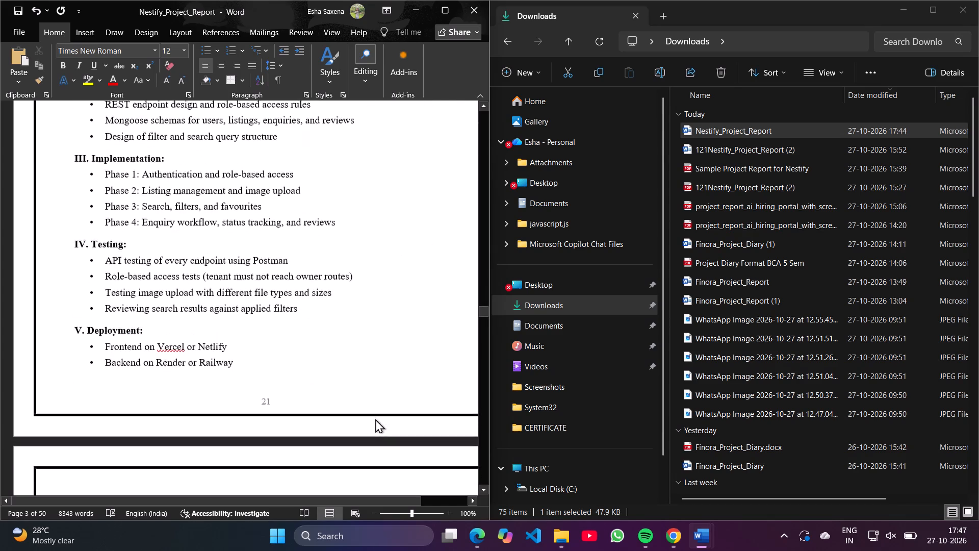
pyautogui.scroll(-1, 375, 419)
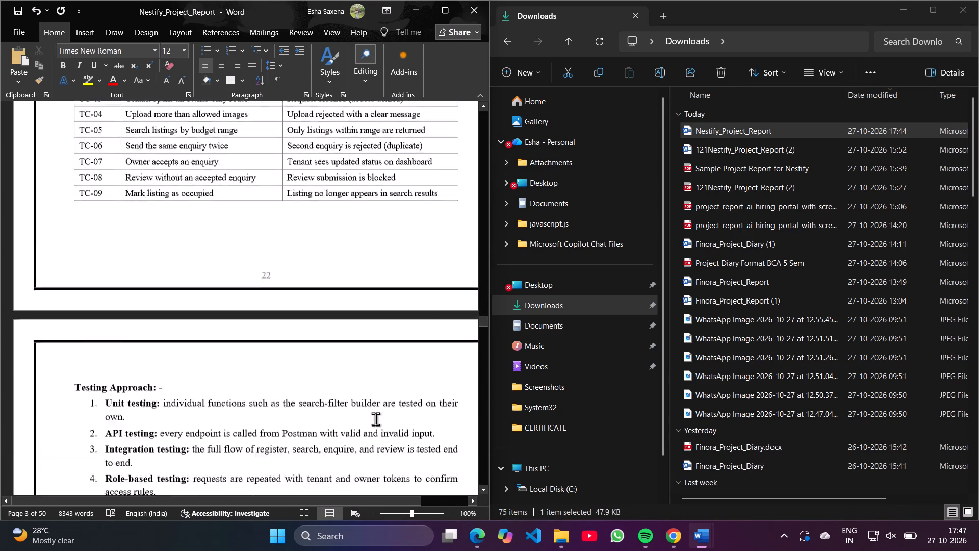
pyautogui.scroll(-1, 375, 419)
pyautogui.hscroll(-1, 375, 419)
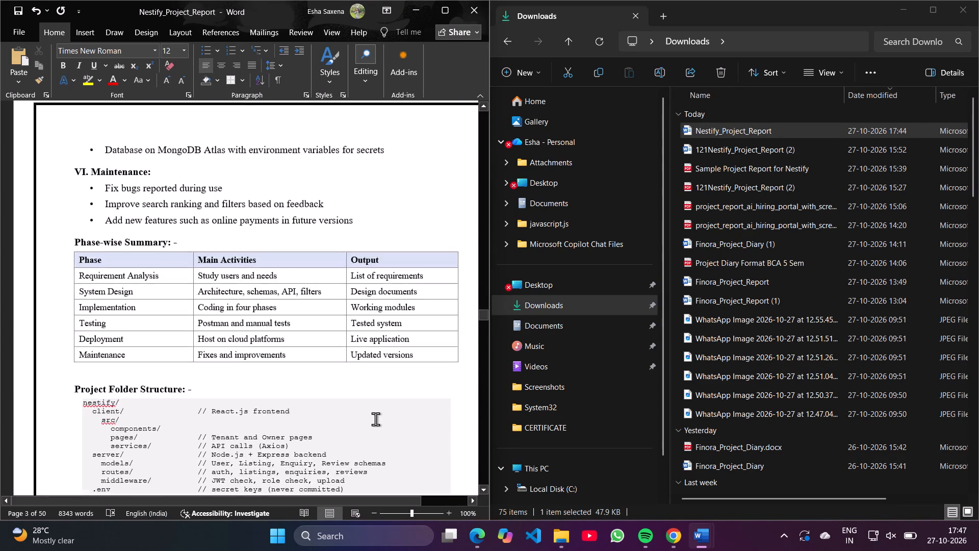
pyautogui.hscroll(-1, 375, 419)
pyautogui.scroll(-1, 375, 419)
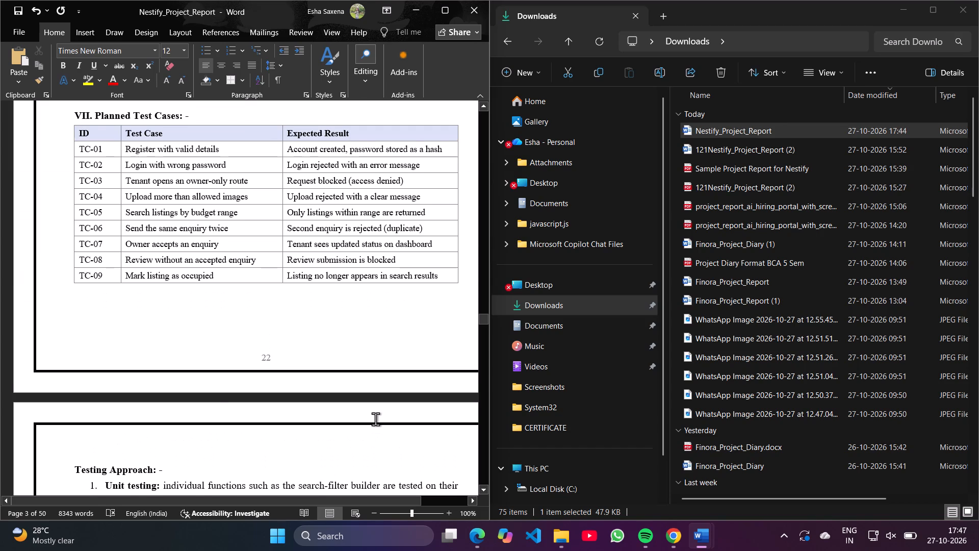
pyautogui.scroll(-2, 375, 419)
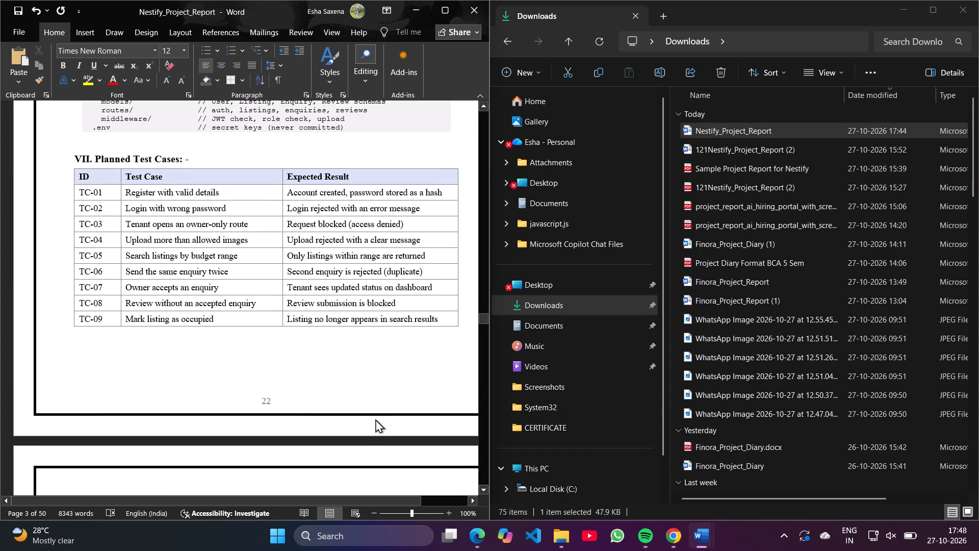
pyautogui.scroll(-2, 375, 419)
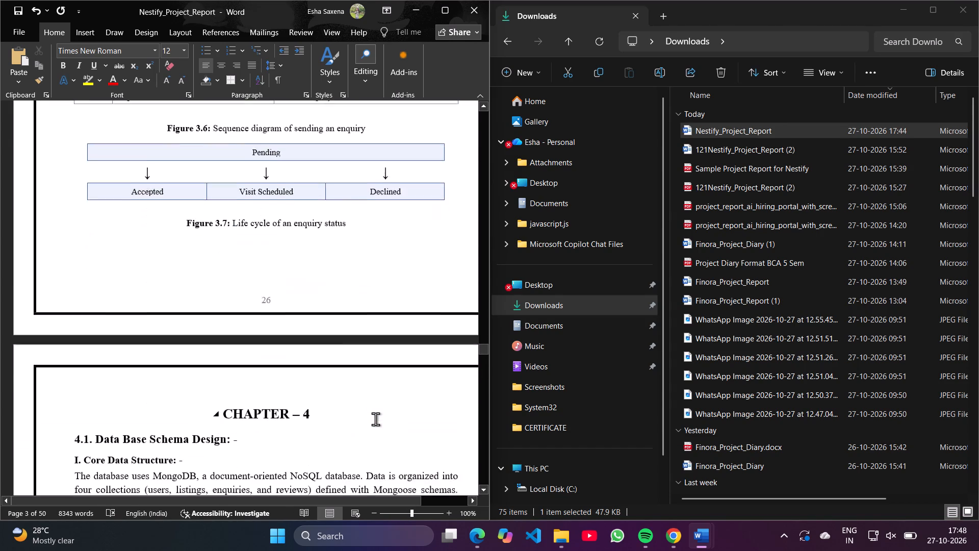
# Review the report from Chapter 4's database schema, REST API endpoints and figure pages through the documentation links on the last page.
pyautogui.scroll(-2, 375, 419)
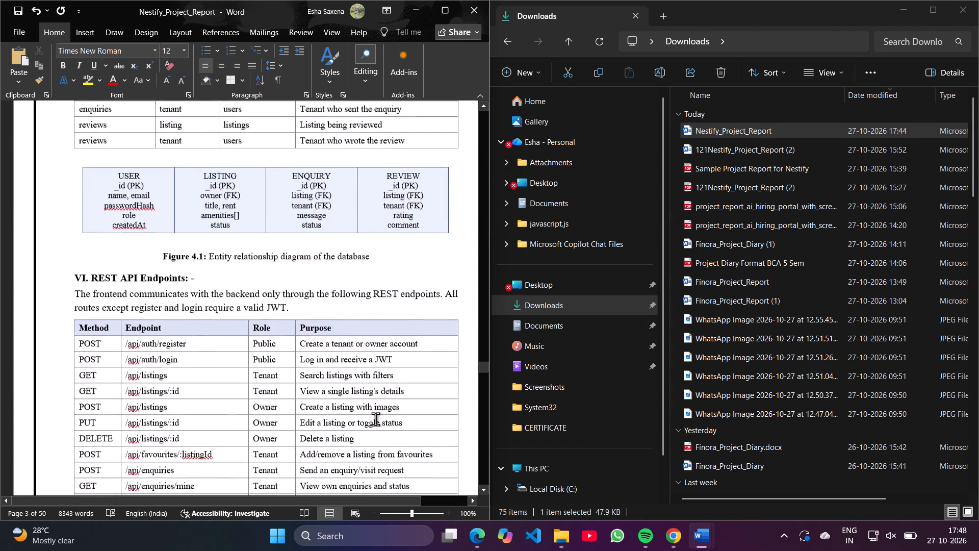
pyautogui.scroll(-1, 375, 419)
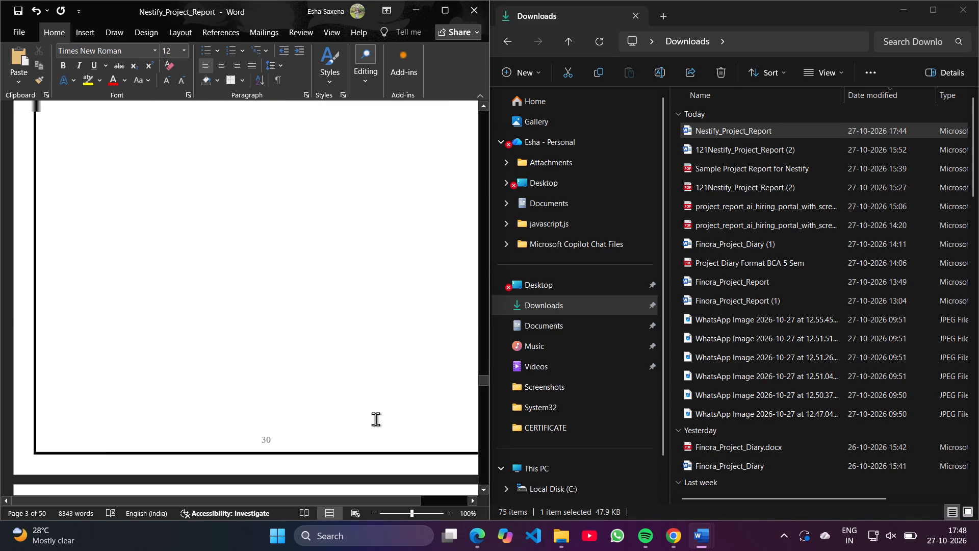
pyautogui.scroll(-2, 375, 419)
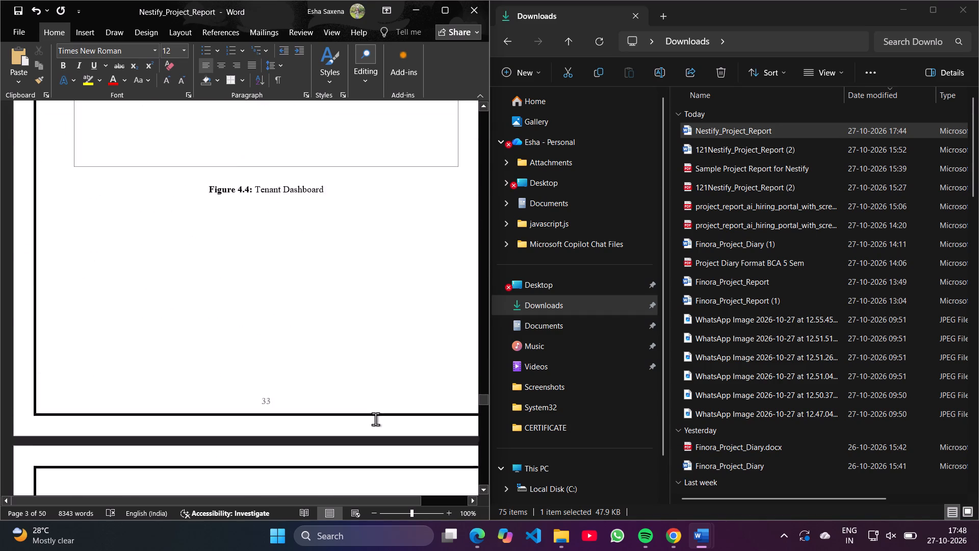
pyautogui.scroll(-3, 375, 419)
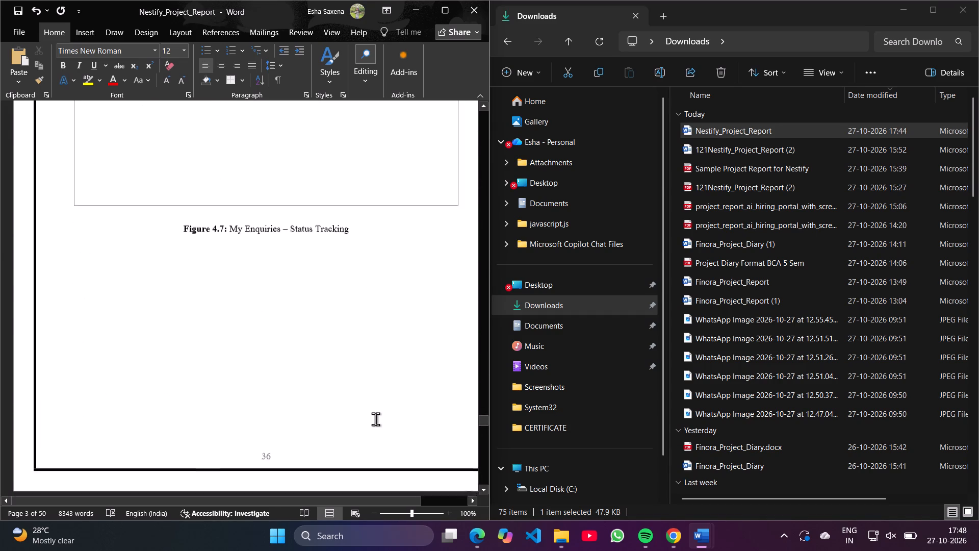
pyautogui.scroll(-5, 375, 419)
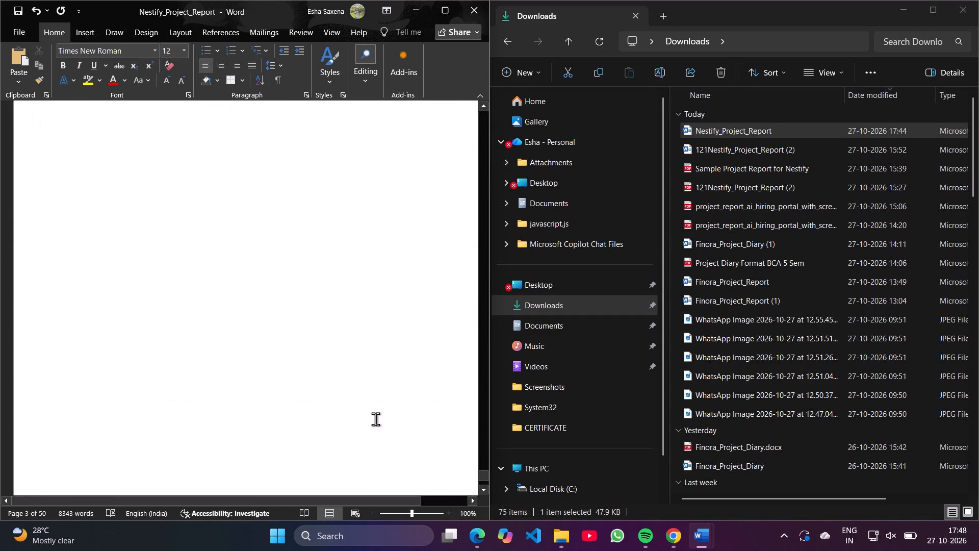
pyautogui.scroll(-4, 375, 419)
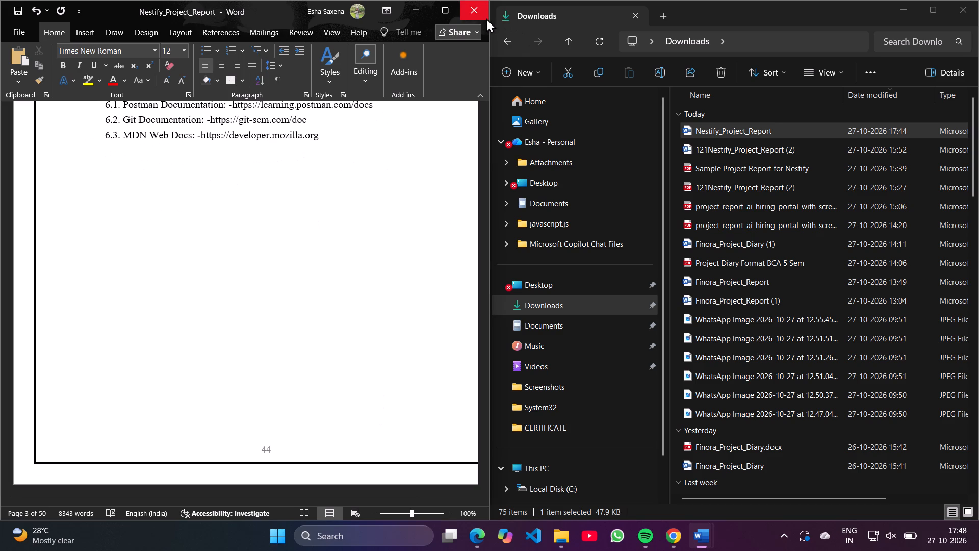
# Close the Nestify_Project_Report document, saving its changes to the Downloads folder.
pyautogui.click(486, 17)
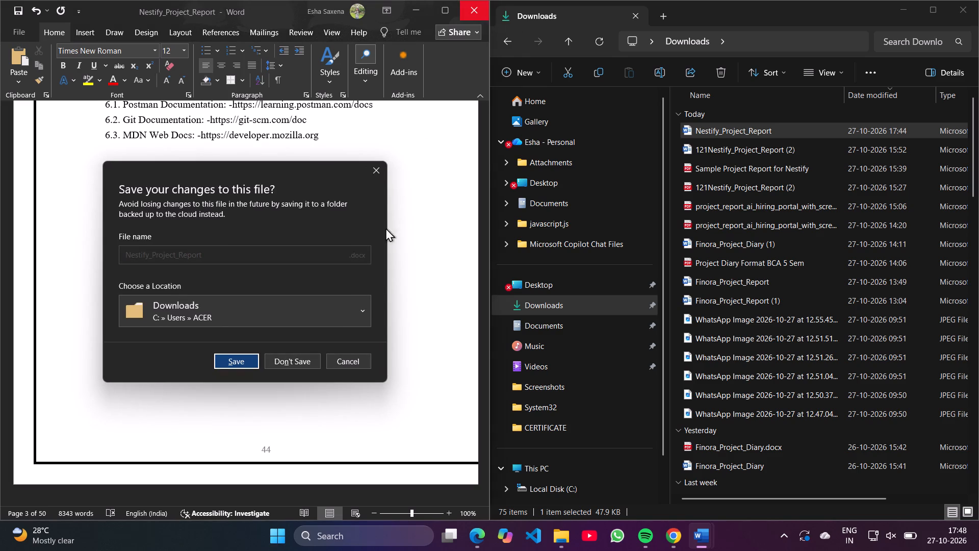
pyautogui.click(238, 359)
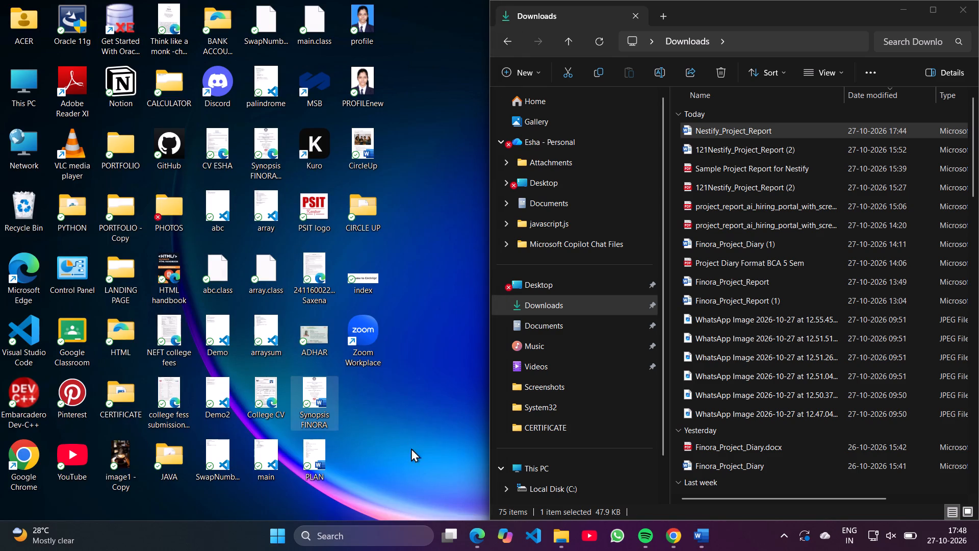
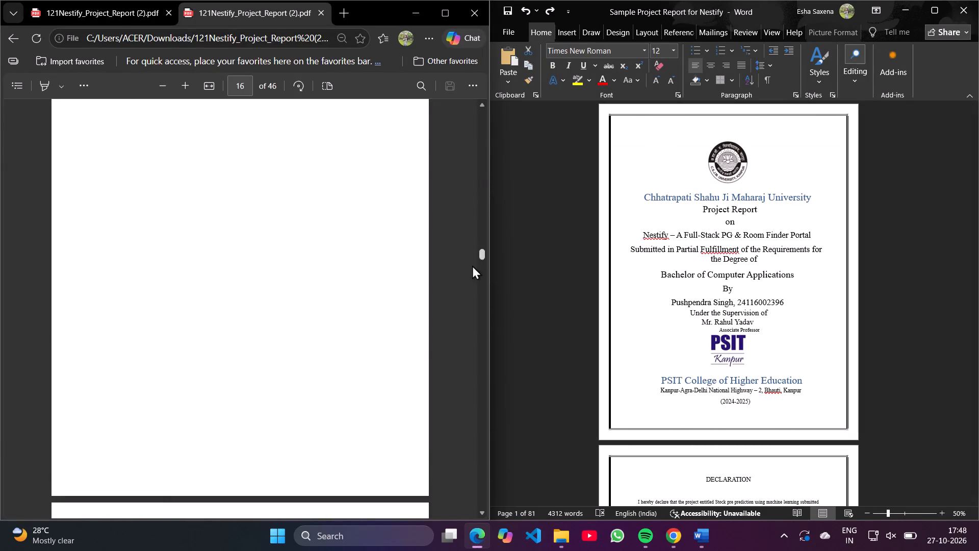
# Examine Chapter 4 of the report PDF, from the collection relationships and REST API endpoint tables to the Register, Login and Tenant Dashboard sections.
pyautogui.moveTo(472, 265); pyautogui.dragTo(423, 417)
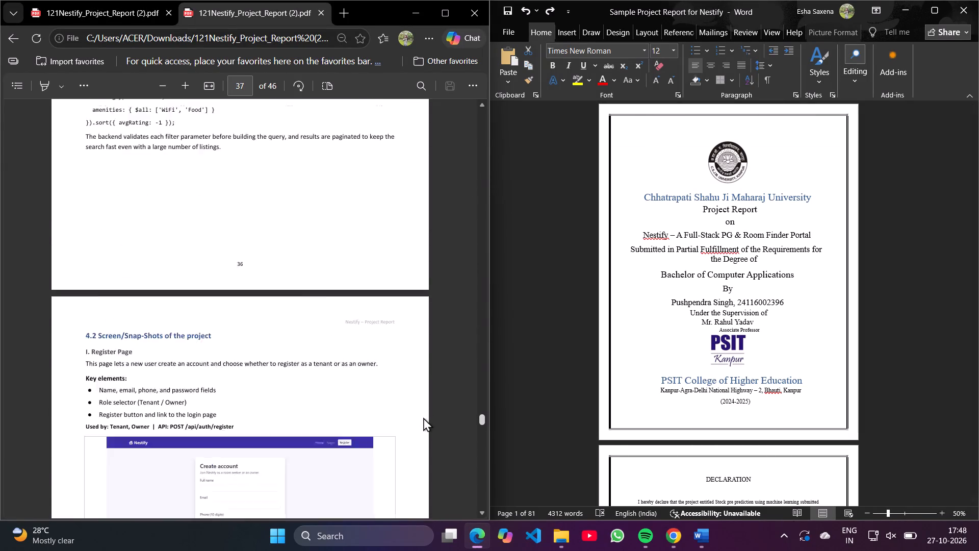
pyautogui.moveTo(423, 417); pyautogui.dragTo(414, 410)
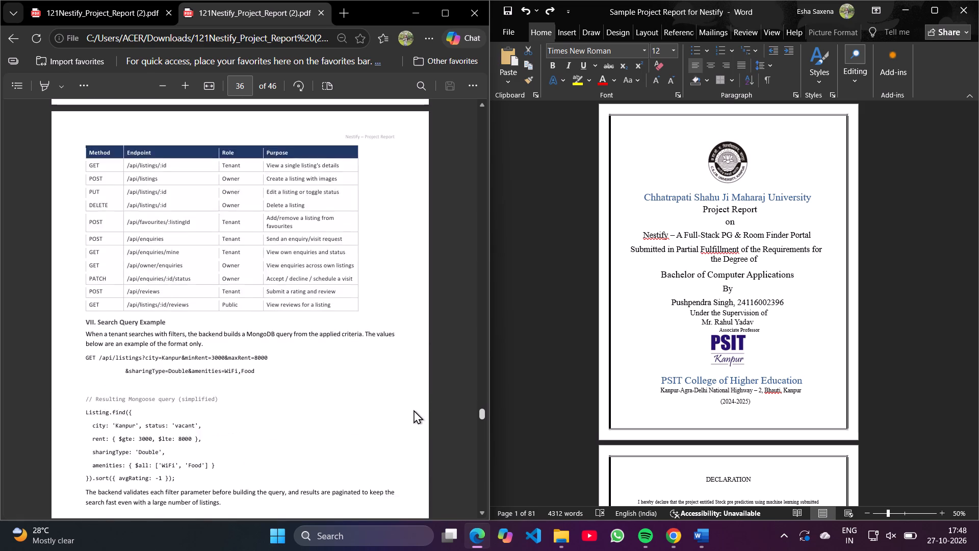
pyautogui.moveTo(414, 410); pyautogui.dragTo(415, 403)
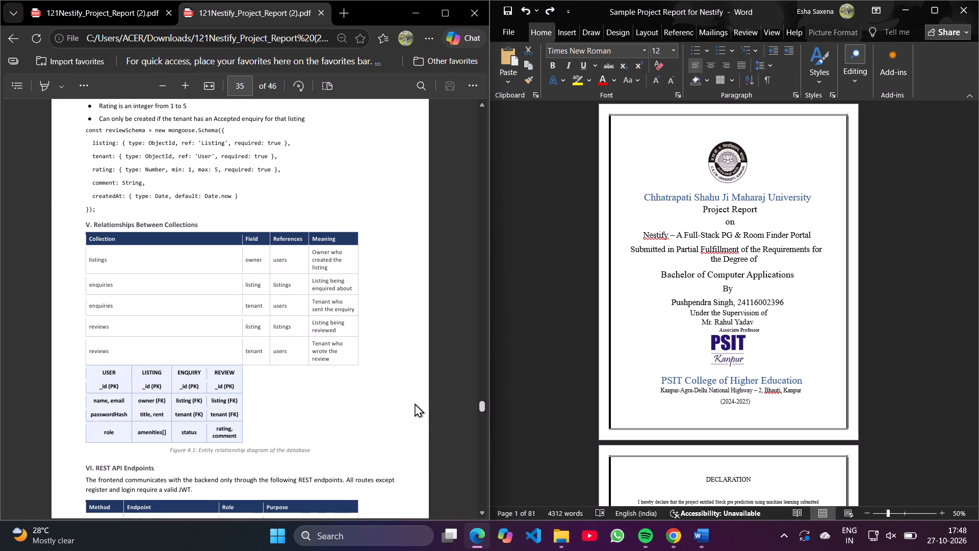
pyautogui.moveTo(415, 403); pyautogui.dragTo(408, 424)
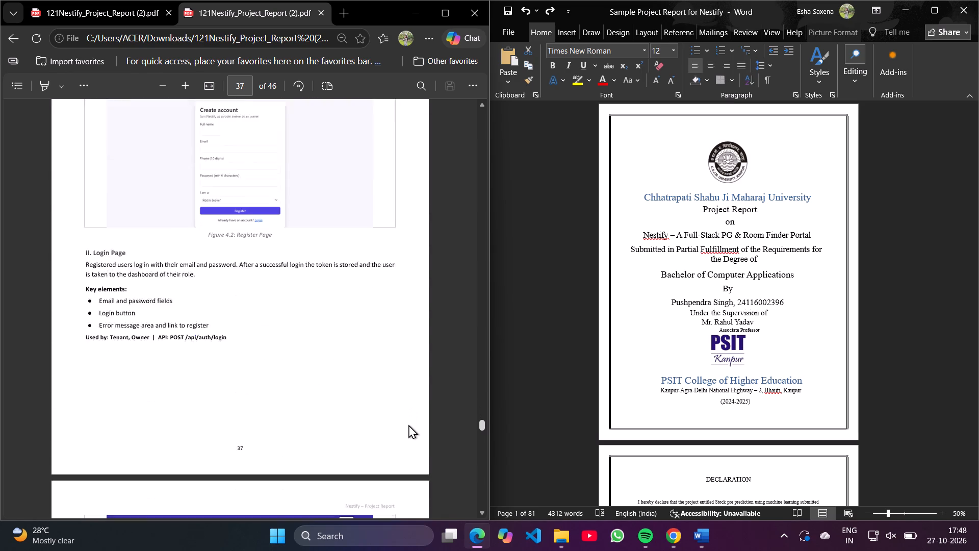
pyautogui.moveTo(408, 424); pyautogui.dragTo(410, 431)
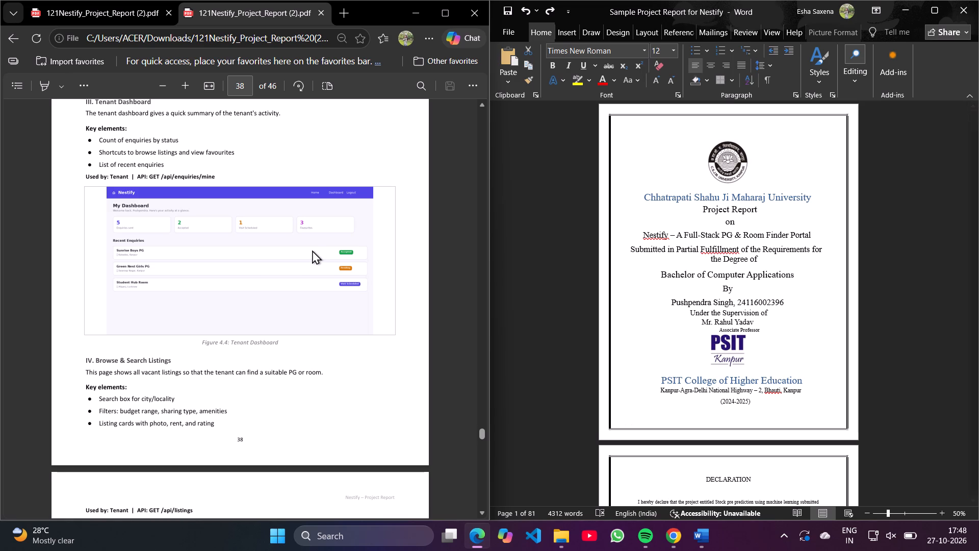
# Compare the PDF's REST API and section 4.2 screenshot pages with the Word sample's reference, conclusion and figure pages.
pyautogui.moveTo(312, 250); pyautogui.dragTo(295, 237)
pyautogui.scroll(1, 295, 237)
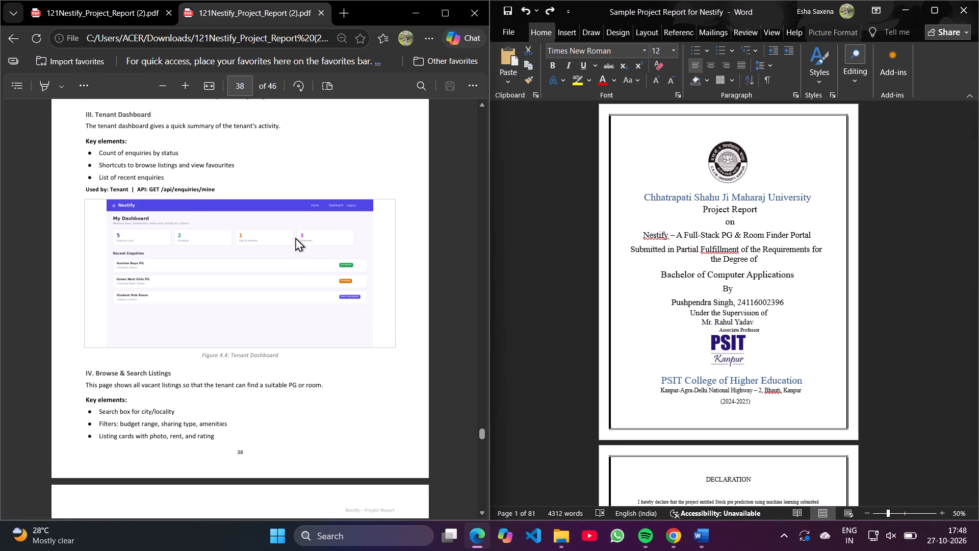
pyautogui.scroll(8, 295, 237)
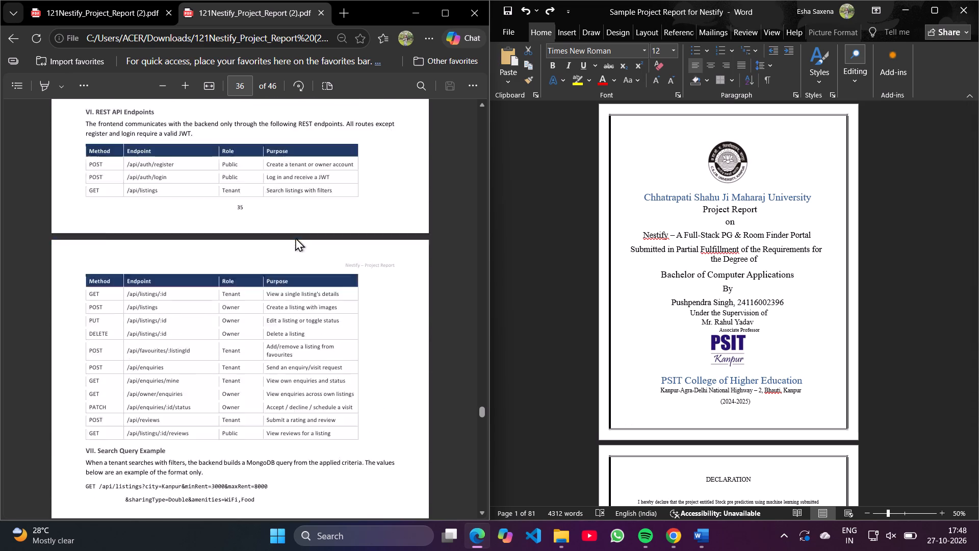
pyautogui.scroll(-2, 295, 237)
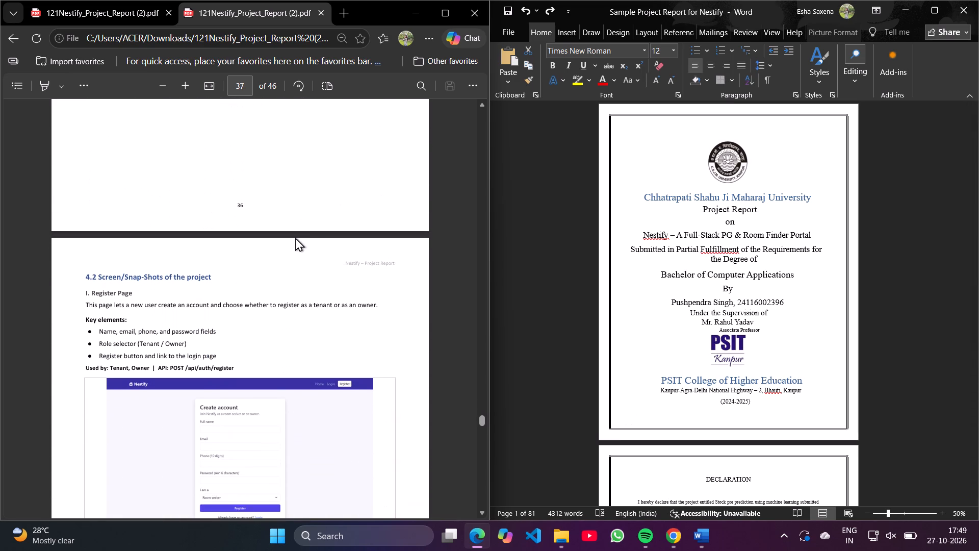
pyautogui.scroll(-4, 295, 237)
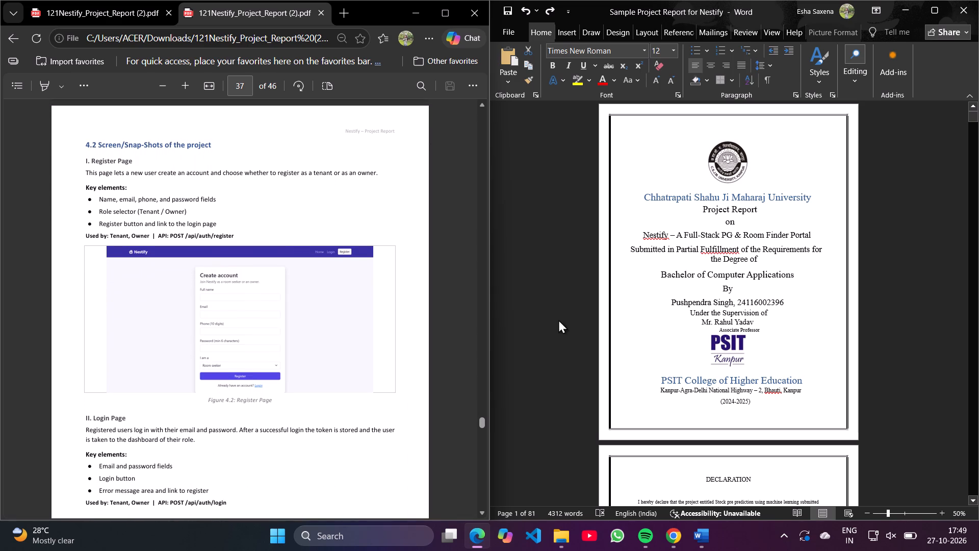
pyautogui.scroll(-14, 669, 374)
pyautogui.scroll(-11, 669, 374)
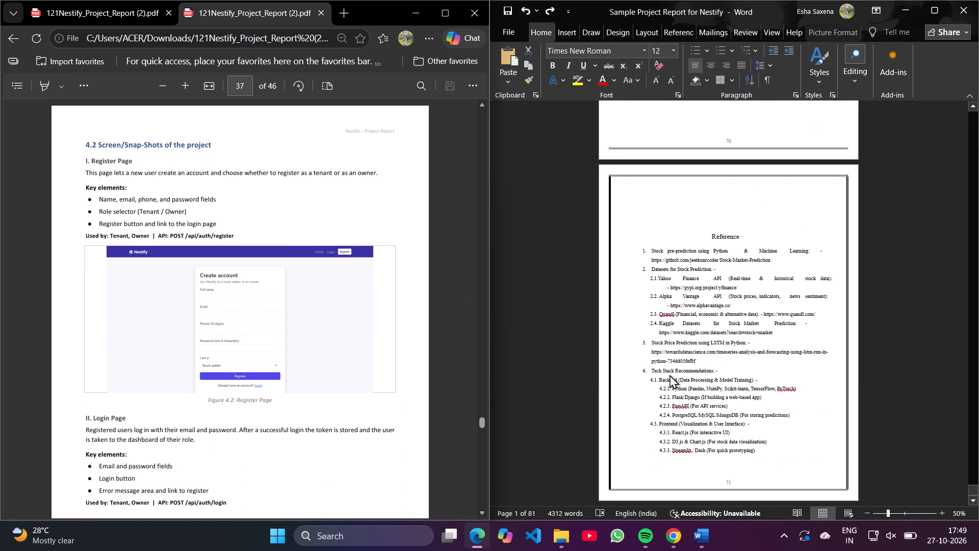
pyautogui.scroll(-2, 669, 374)
pyautogui.scroll(2, 669, 374)
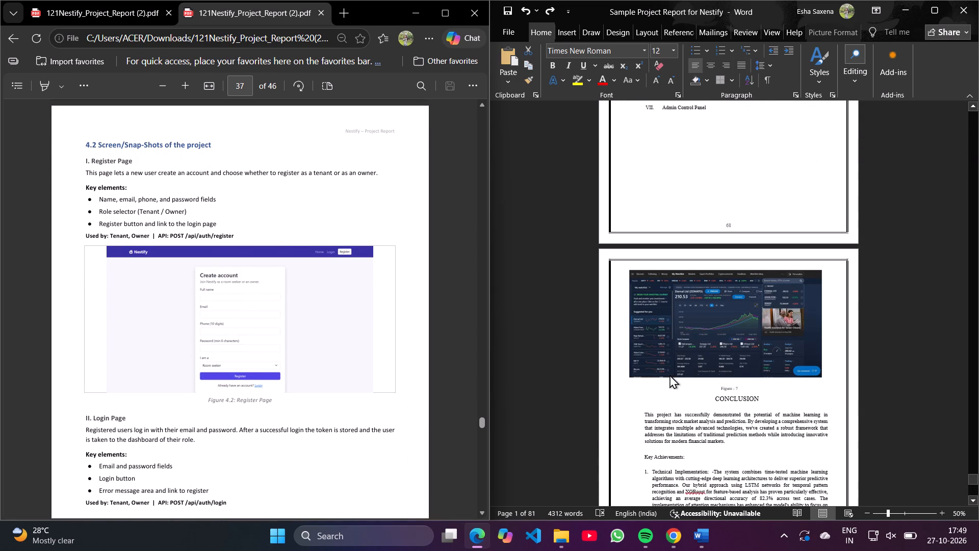
pyautogui.scroll(2, 669, 374)
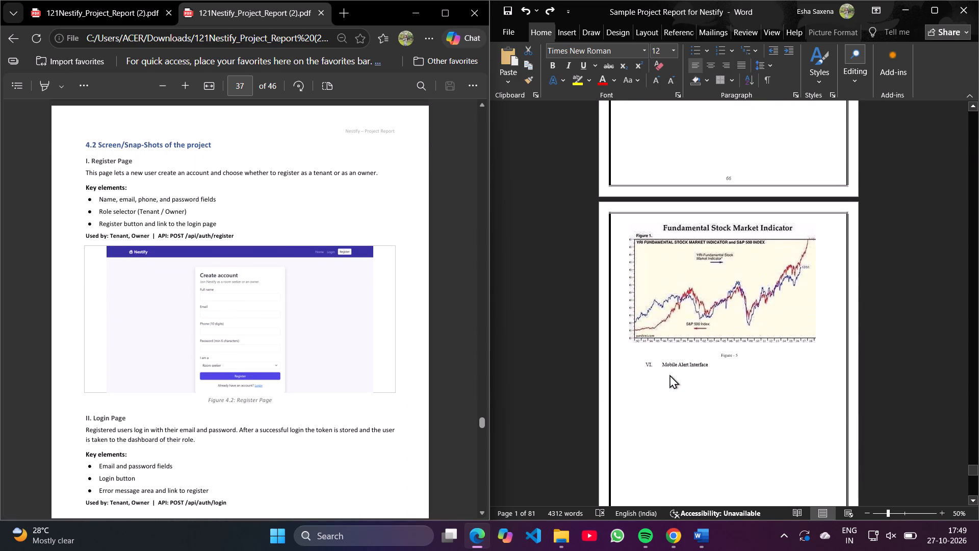
pyautogui.scroll(2, 669, 374)
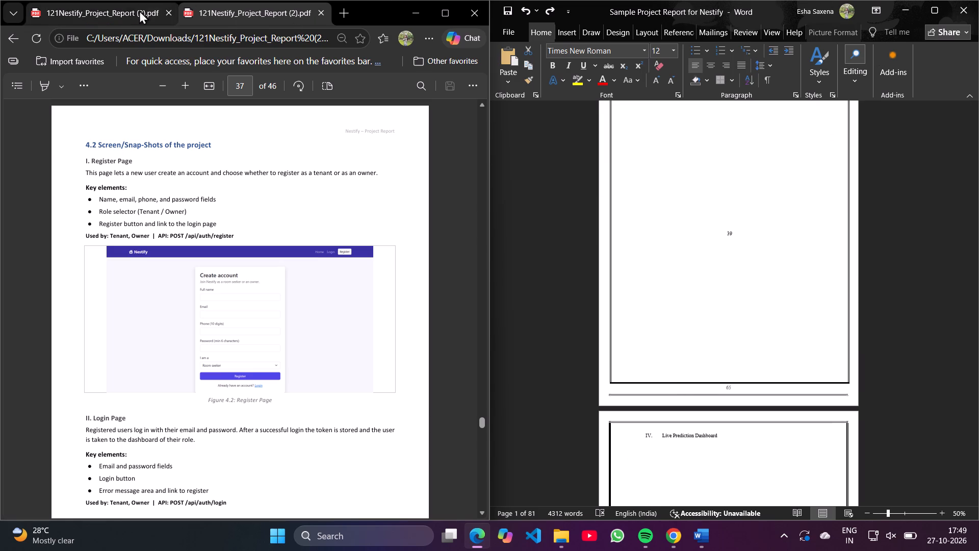
# Switch to Finora_Project_Report to check its certificate and front page, and return to the Nestify sample report.
pyautogui.click(702, 527)
pyautogui.click(831, 468)
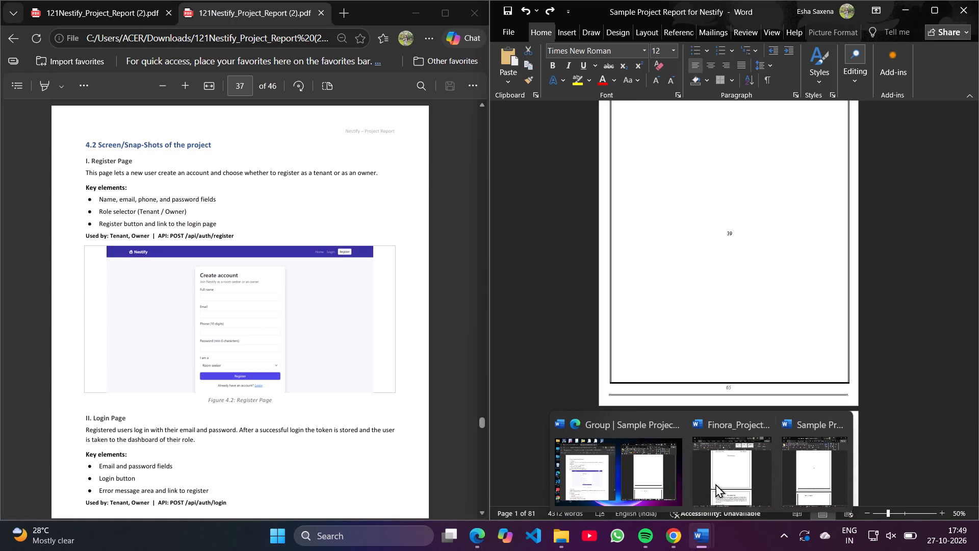
pyautogui.click(722, 472)
pyautogui.scroll(2, 376, 325)
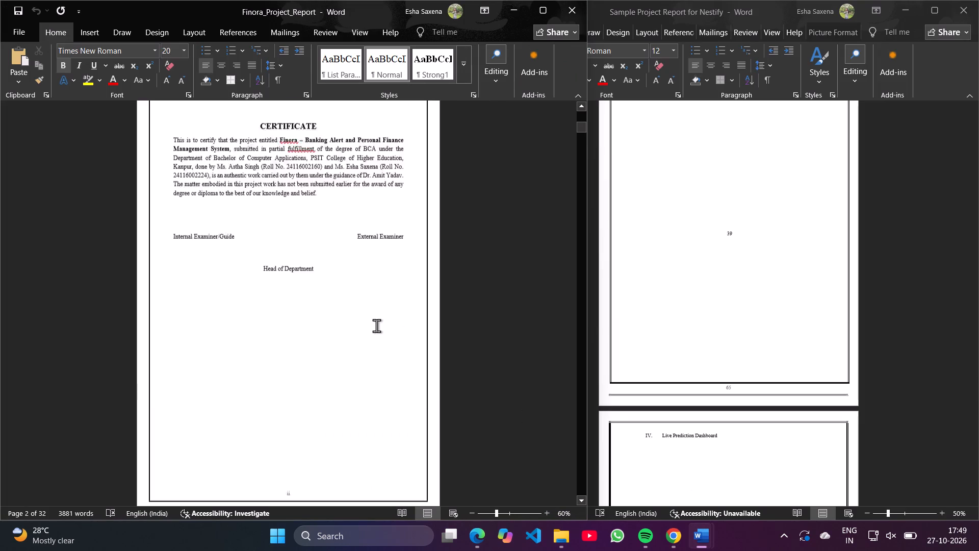
pyautogui.scroll(5, 376, 325)
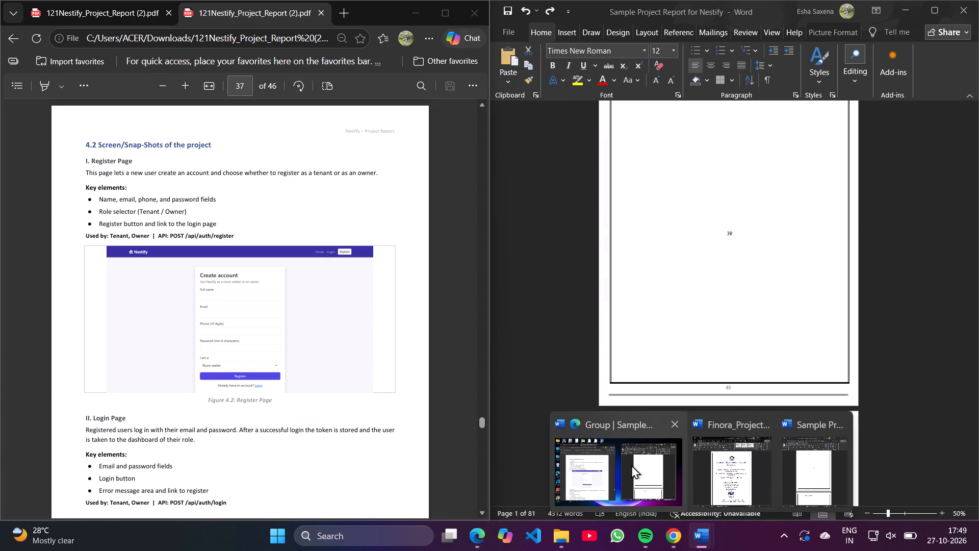
pyautogui.click(653, 471)
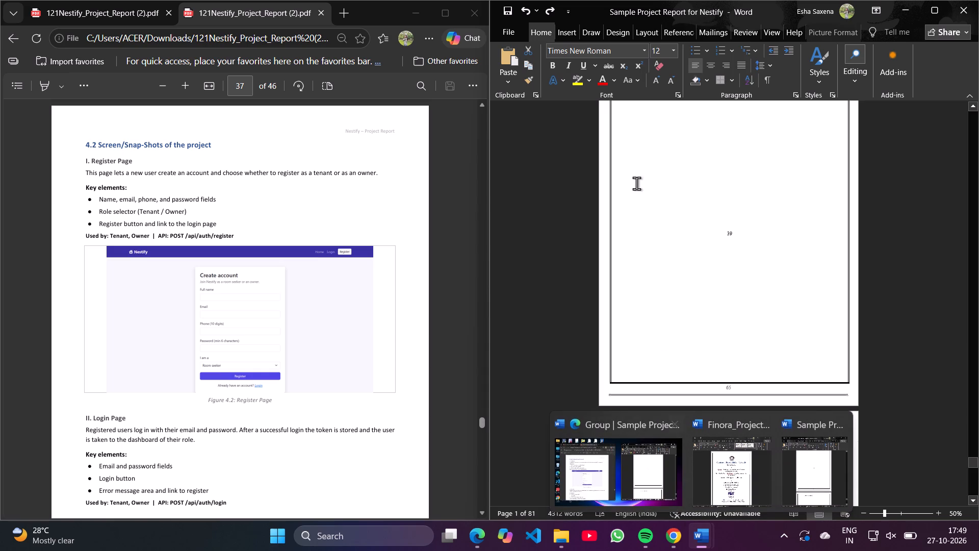
# Examine the sample report's figure and database schema pages back to the front page, and the abstract and chapter pages after it.
pyautogui.scroll(2, 729, 237)
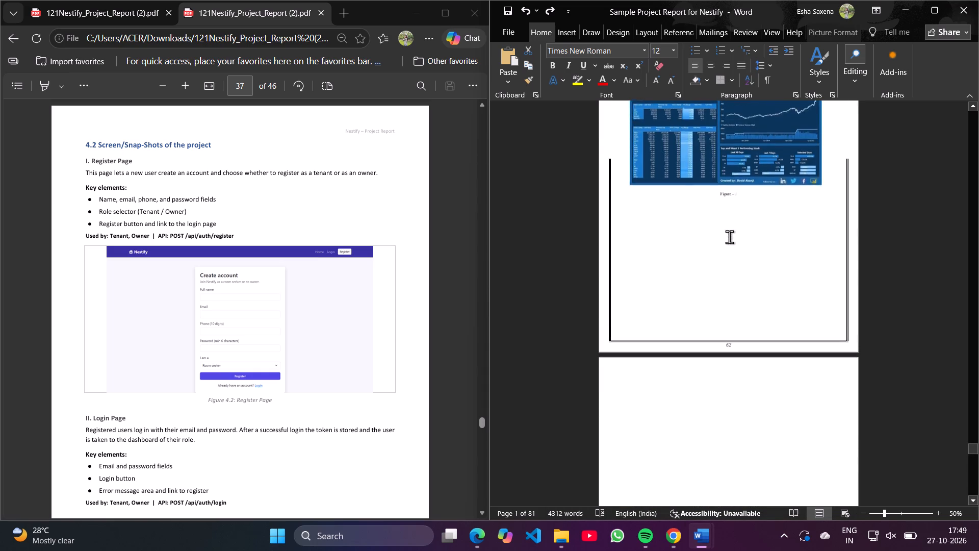
pyautogui.scroll(4, 729, 237)
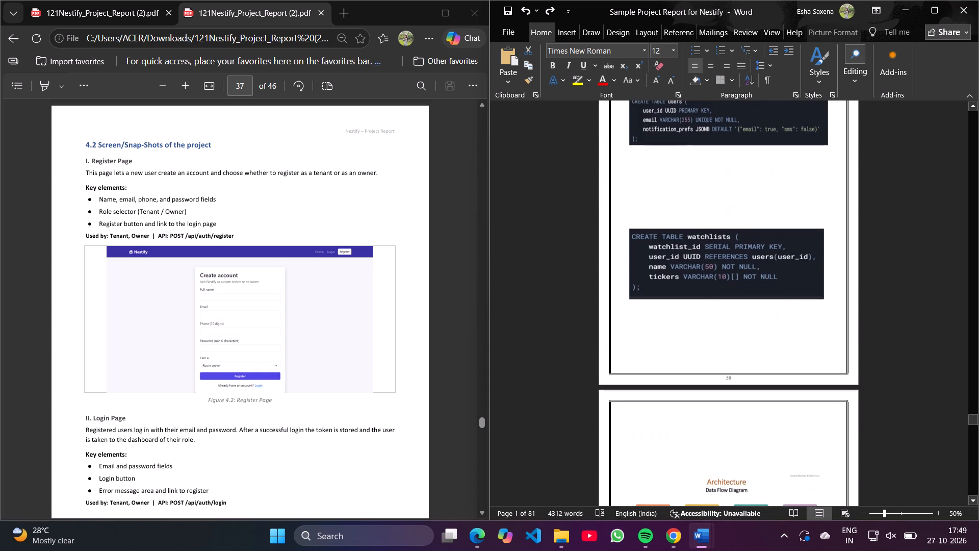
pyautogui.scroll(4, 825, 238)
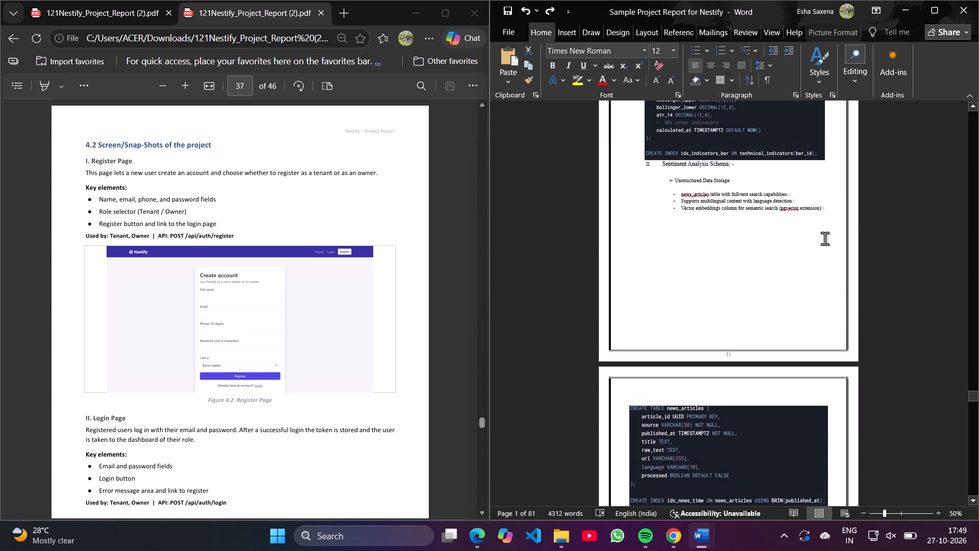
pyautogui.scroll(1, 825, 238)
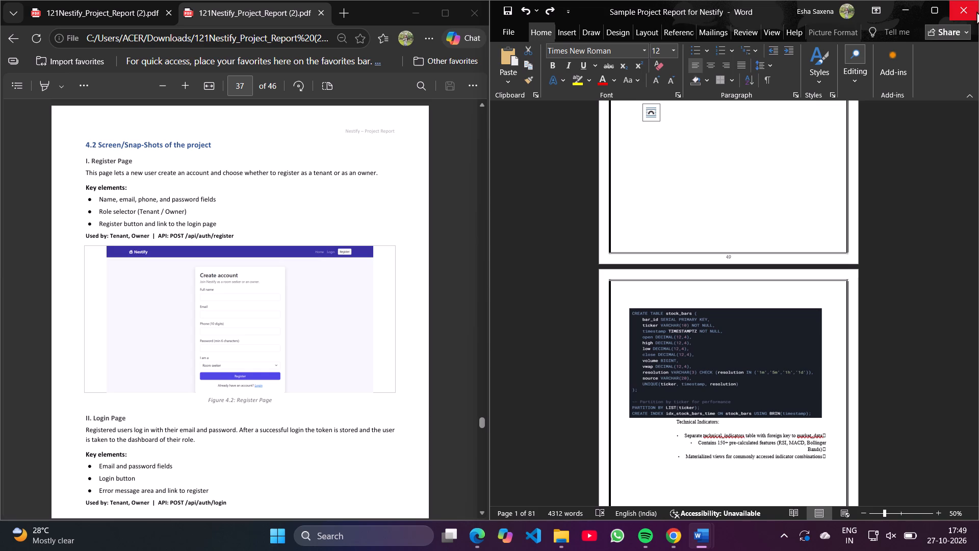
pyautogui.scroll(20, 774, 216)
pyautogui.scroll(4, 774, 216)
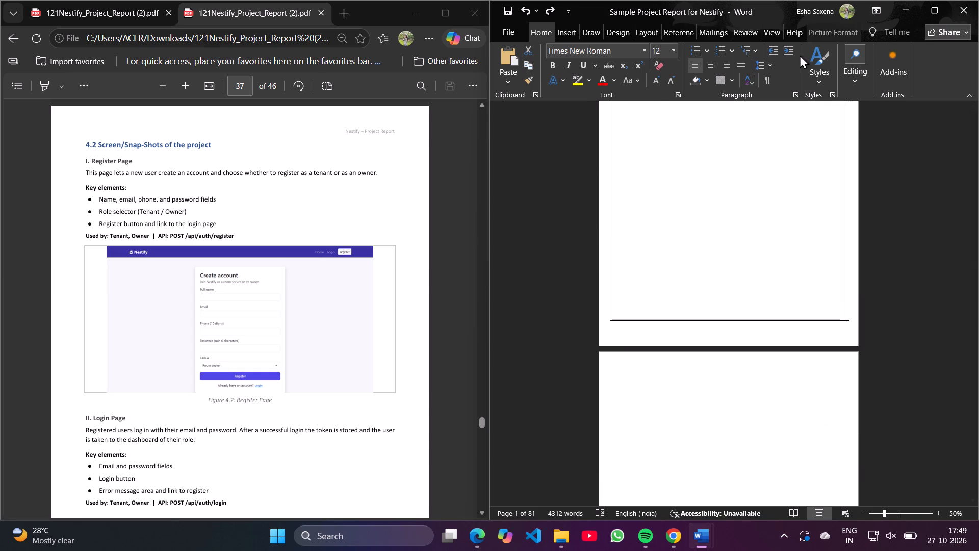
pyautogui.scroll(10, 719, 2)
pyautogui.scroll(19, 690, 257)
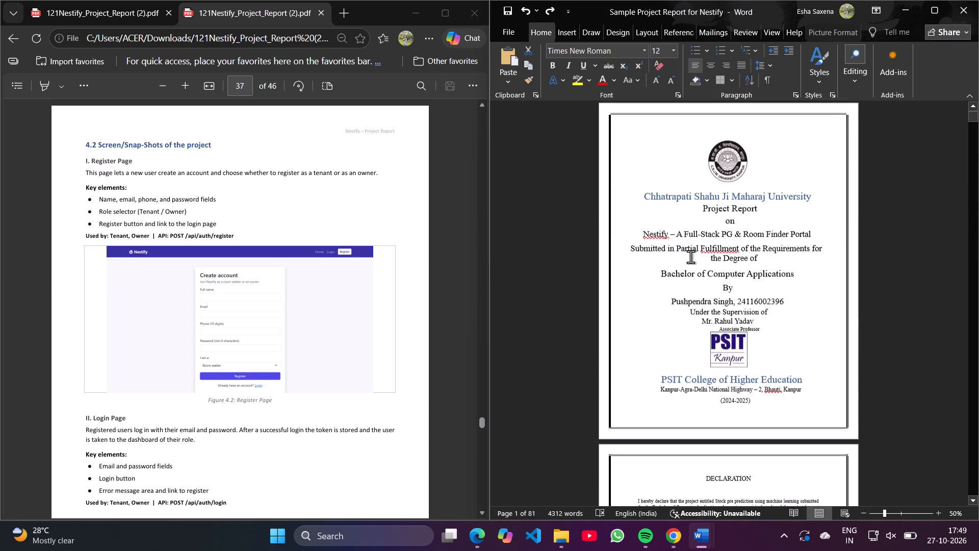
pyautogui.click(791, 330)
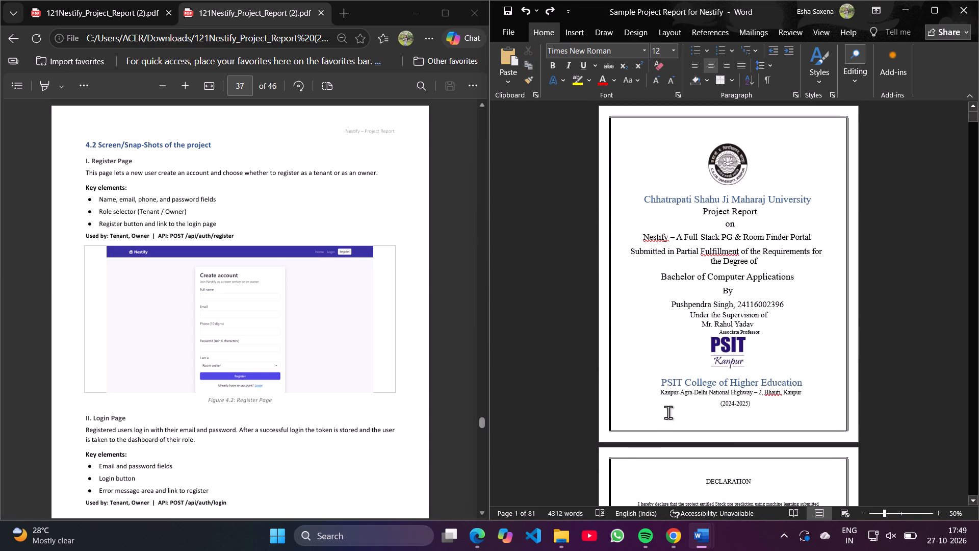
pyautogui.scroll(-2, 693, 424)
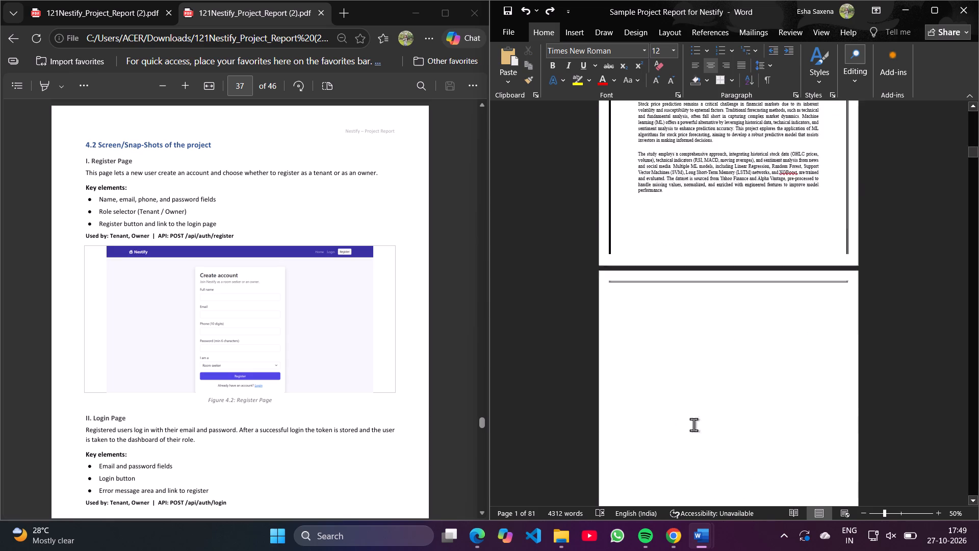
pyautogui.scroll(-3, 693, 424)
pyautogui.hscroll(-2, 693, 424)
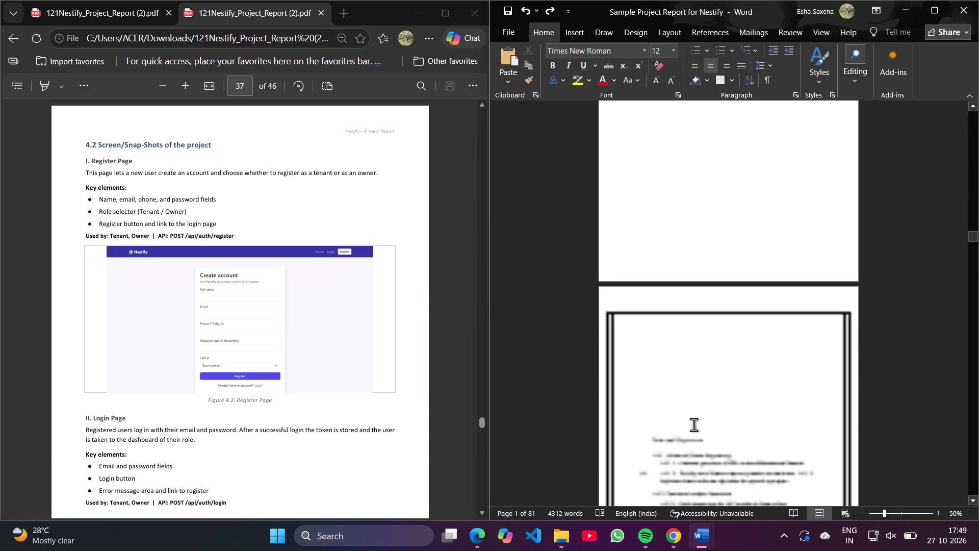
# Open the Nestify_Project_Report document from the Downloads folder in Word.
pyautogui.click(564, 550)
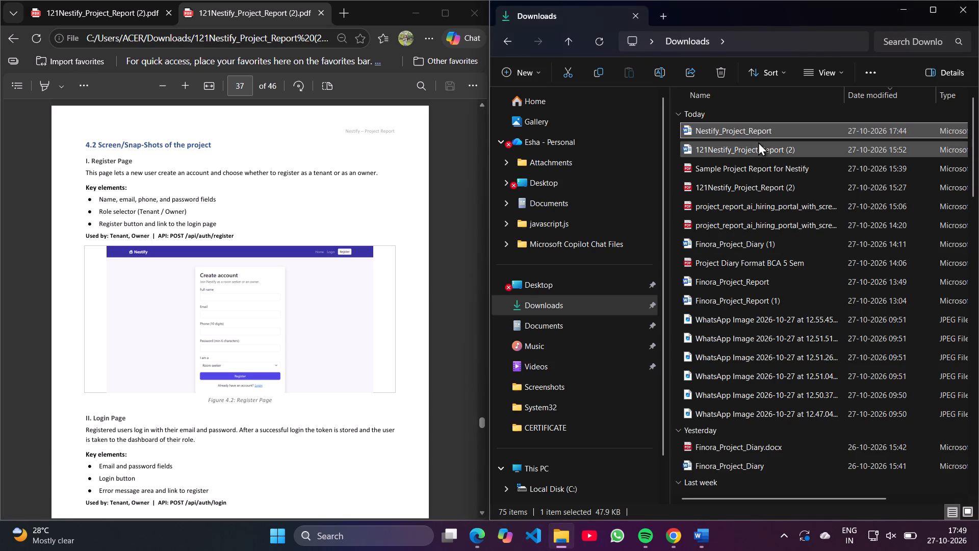
pyautogui.click(754, 129)
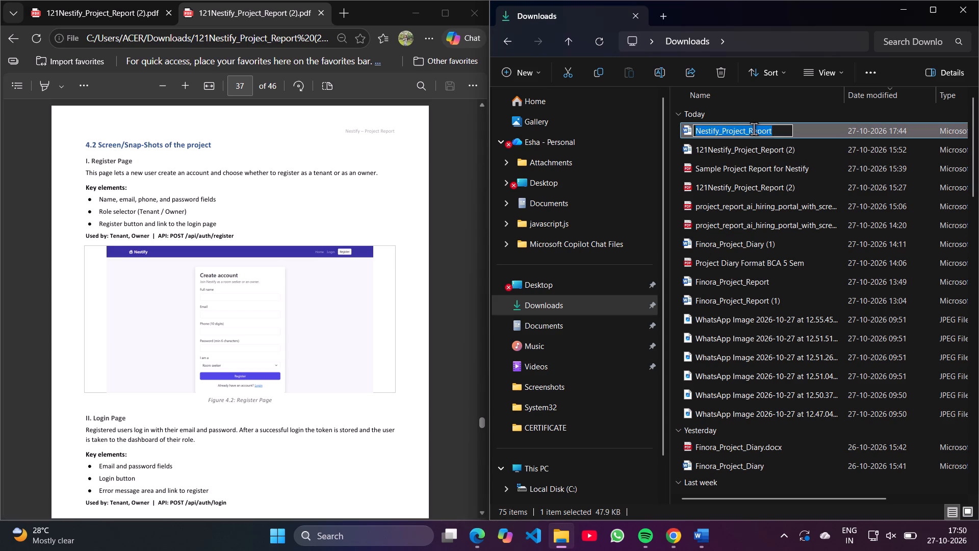
pyautogui.click(754, 129)
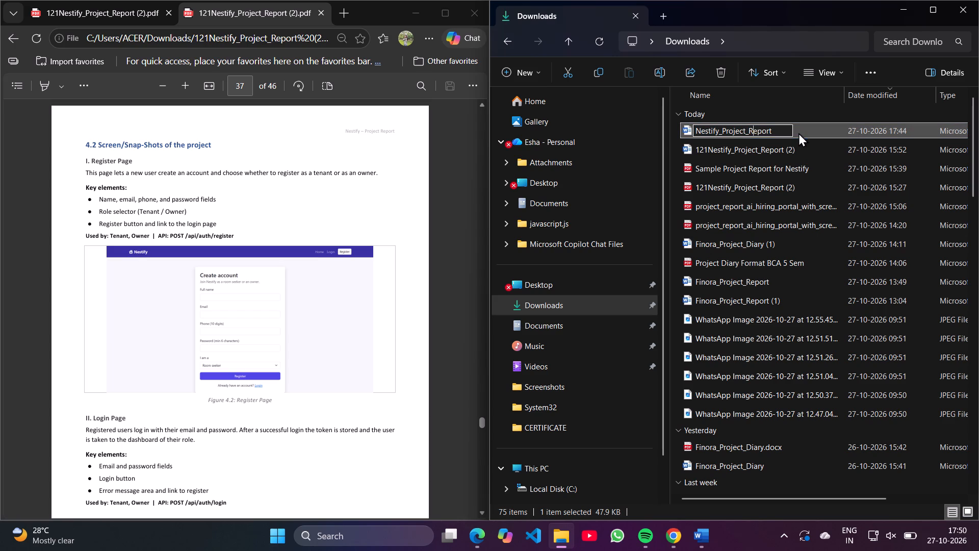
pyautogui.click(798, 133)
pyautogui.click(798, 133)
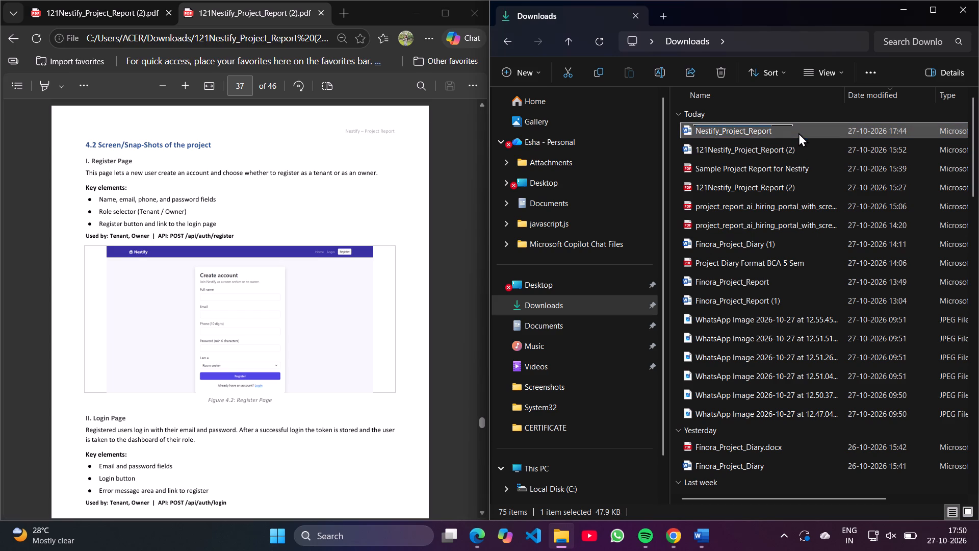
pyautogui.click(798, 133)
pyautogui.click(798, 133)
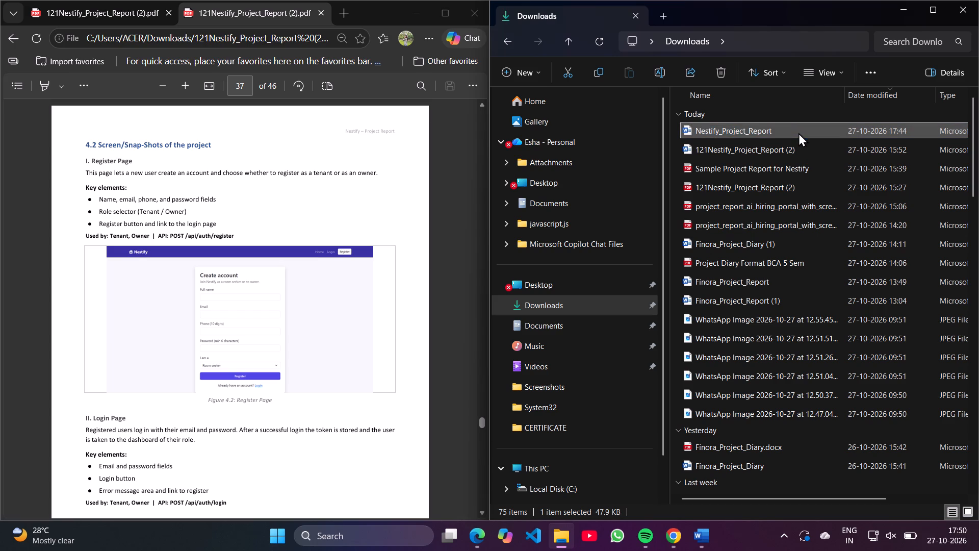
pyautogui.rightClick(798, 133)
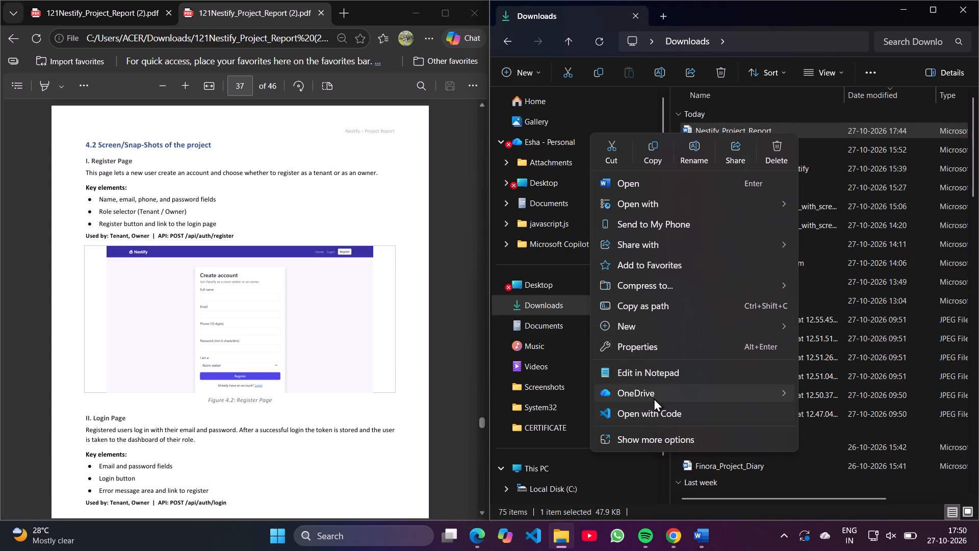
pyautogui.click(661, 202)
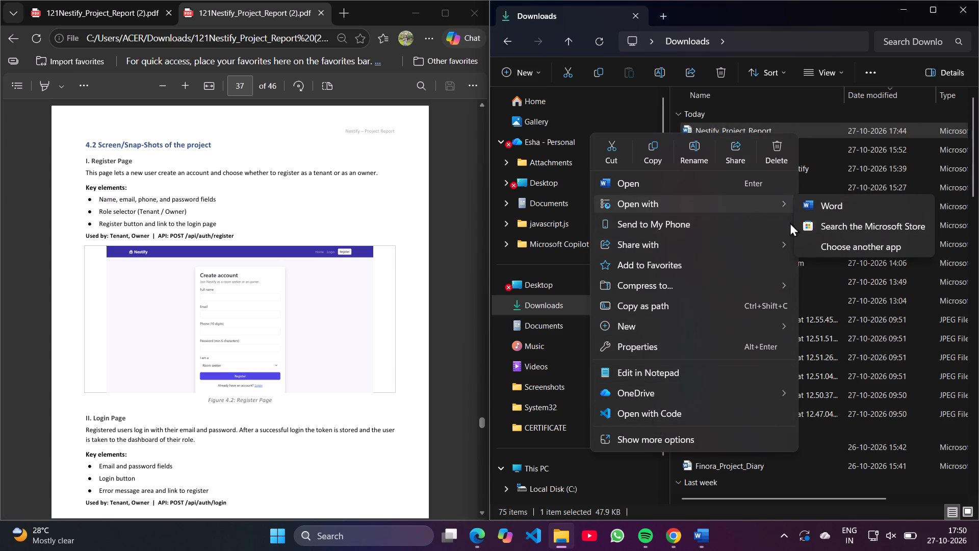
pyautogui.click(815, 206)
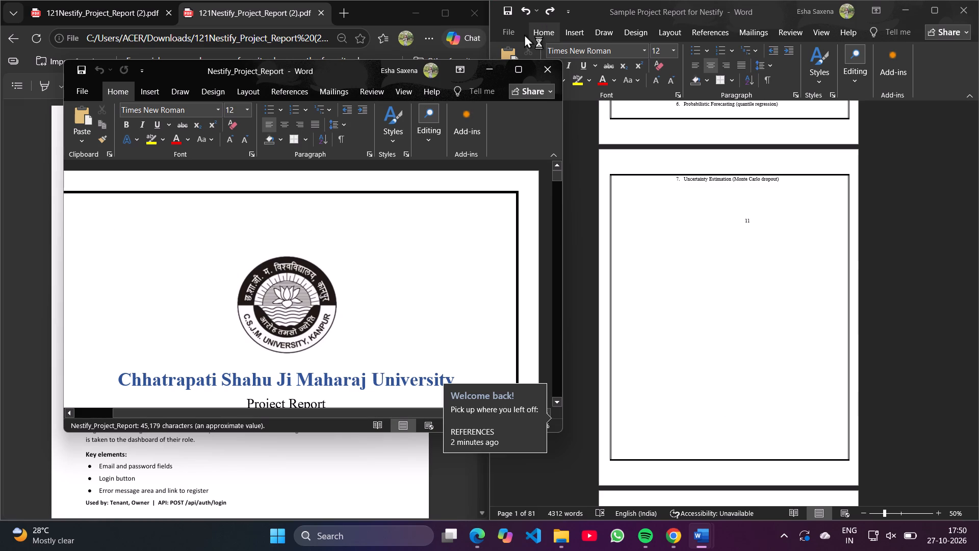
# Close Sample Project Report for Nestify without saving its changes.
pyautogui.click(975, 13)
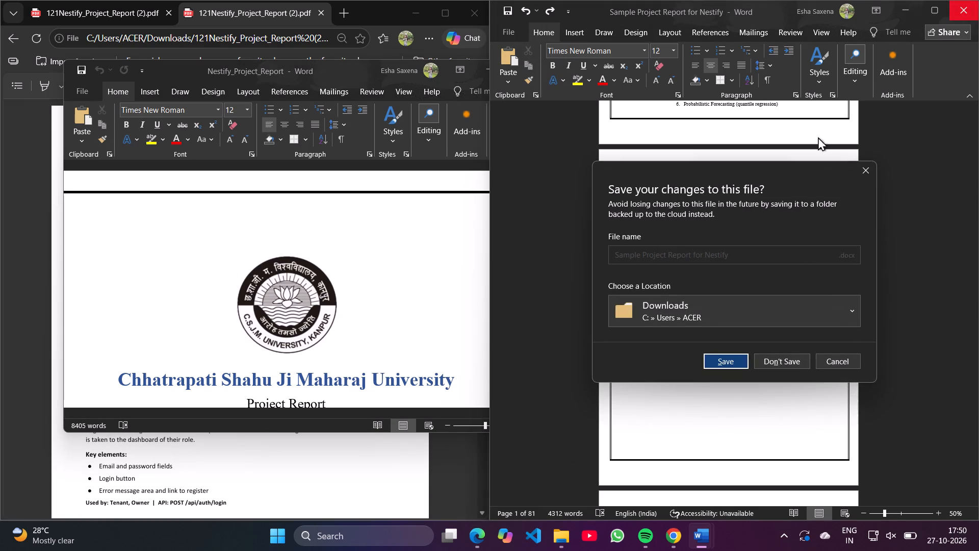
pyautogui.click(739, 360)
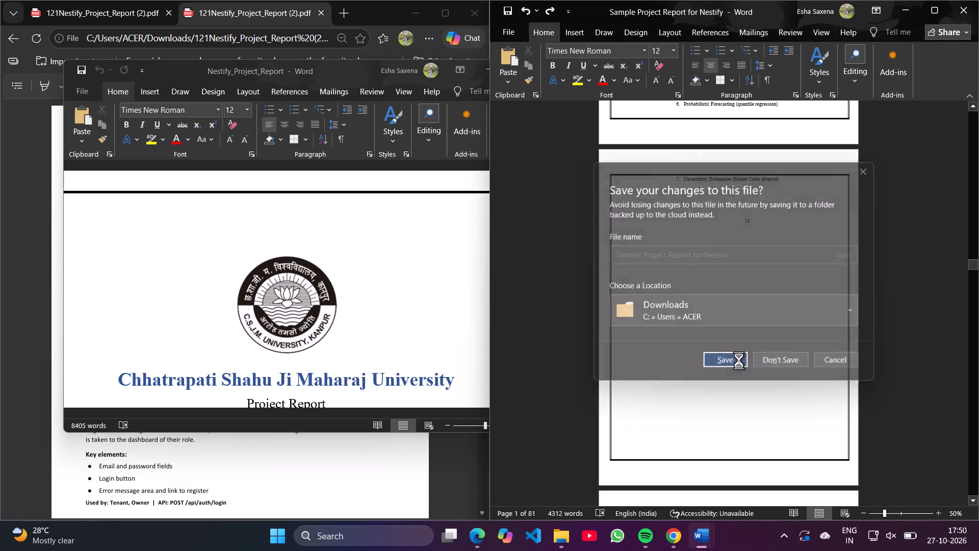
pyautogui.click(337, 66)
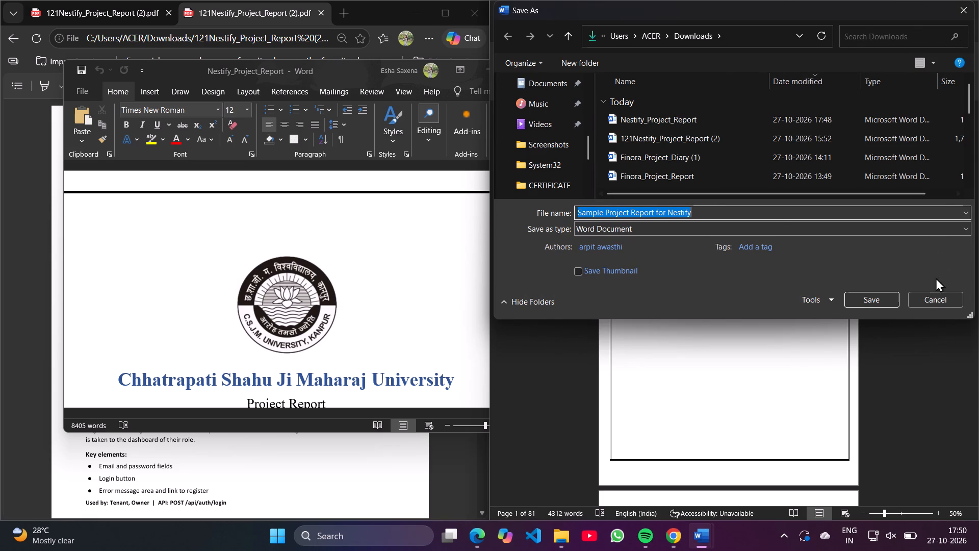
pyautogui.click(930, 294)
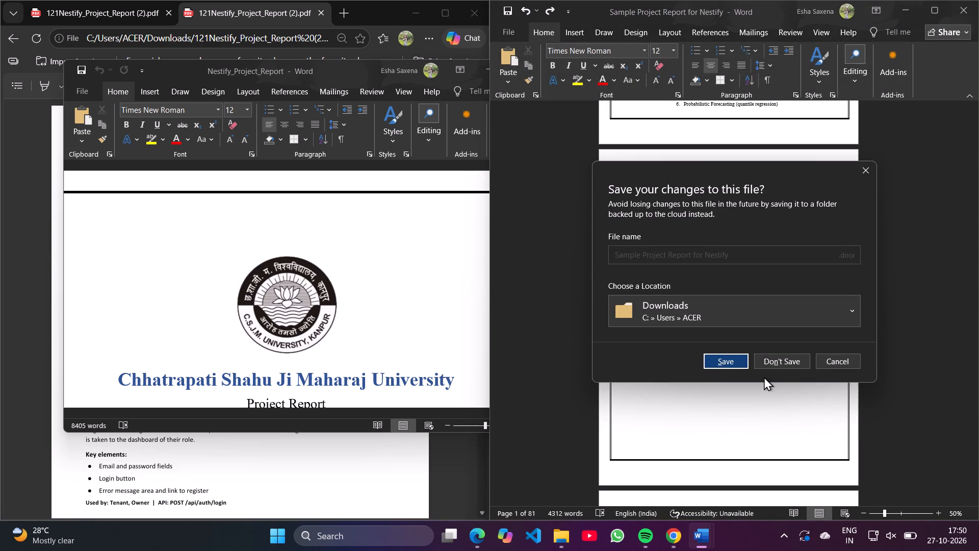
pyautogui.click(779, 365)
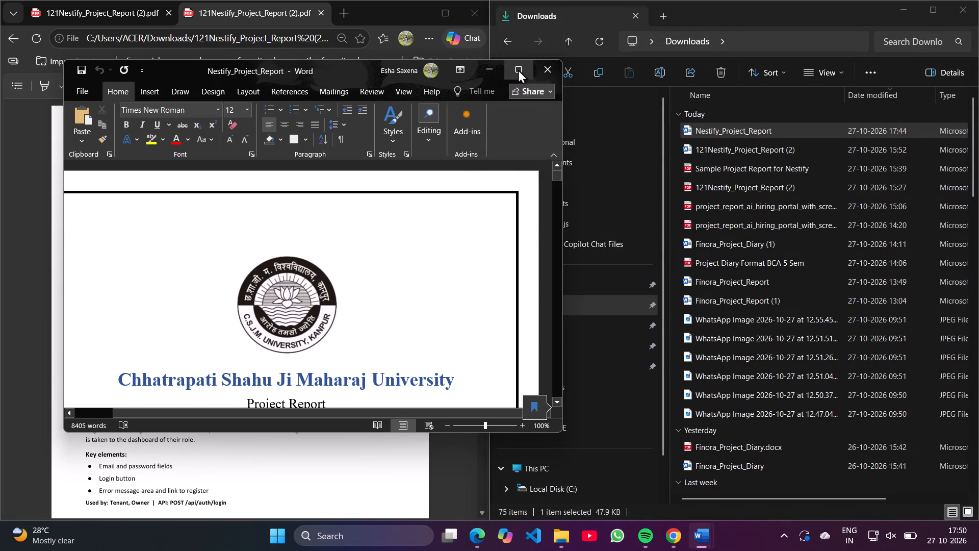
# Arrange Nestify_Project_Report side by side with the 121Nestify_Project_Report (2) PDF in Edge, closing the Claude Chrome window.
pyautogui.click(571, 162)
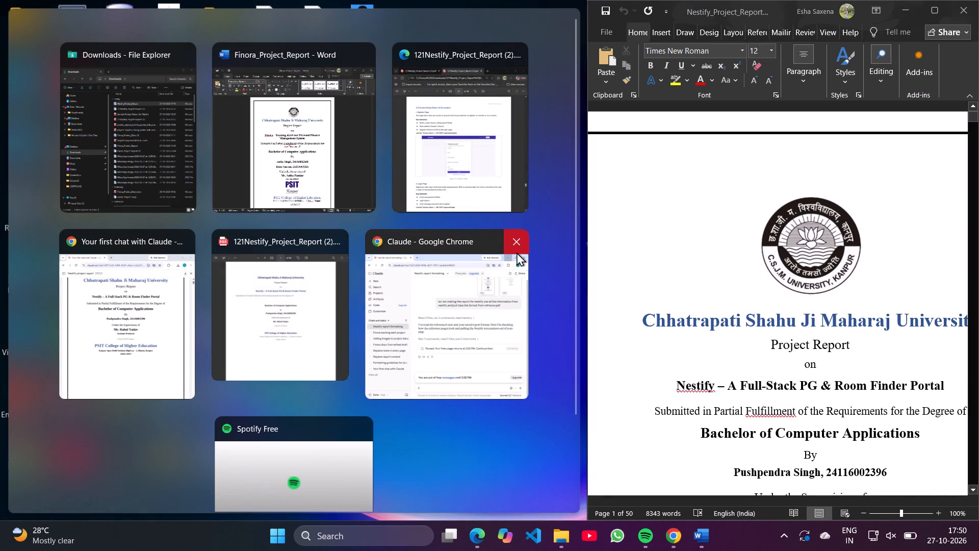
pyautogui.click(516, 243)
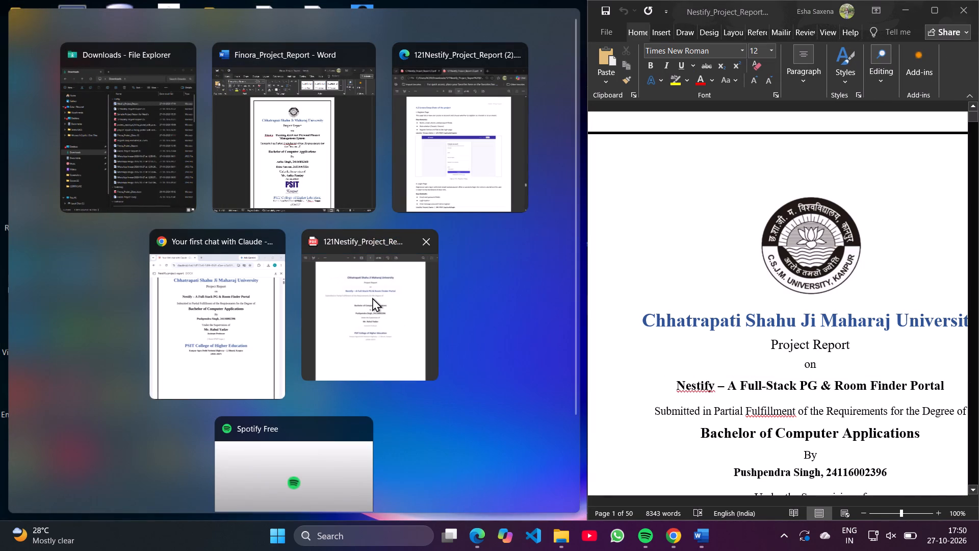
pyautogui.click(372, 297)
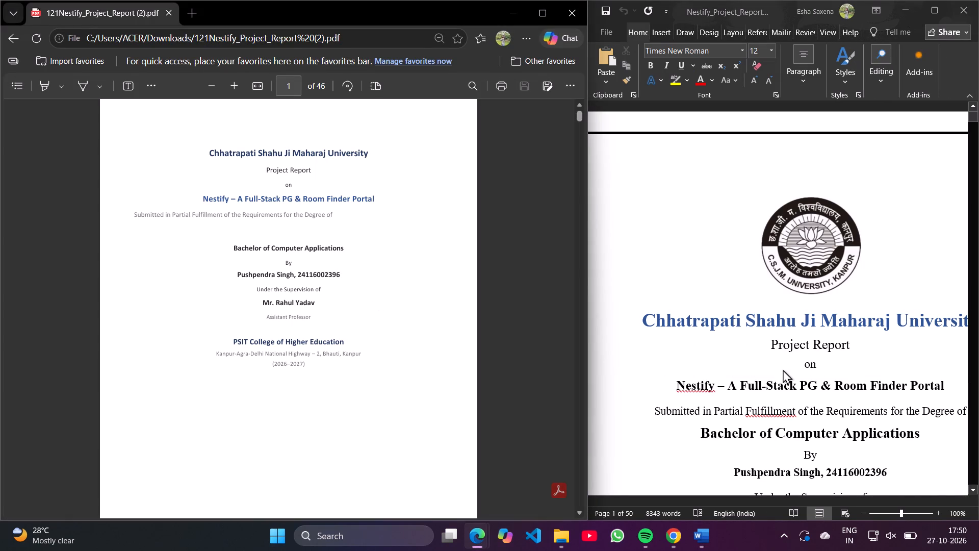
# Examine Nestify_Project_Report in Word from the references and conclusion back through the screenshot placeholder pages to section 4.2.
pyautogui.scroll(-4, 783, 369)
pyautogui.keyDown('ctrl'); pyautogui.scroll(-1, 783, 369); pyautogui.keyUp('ctrl')
pyautogui.scroll(-9, 783, 369)
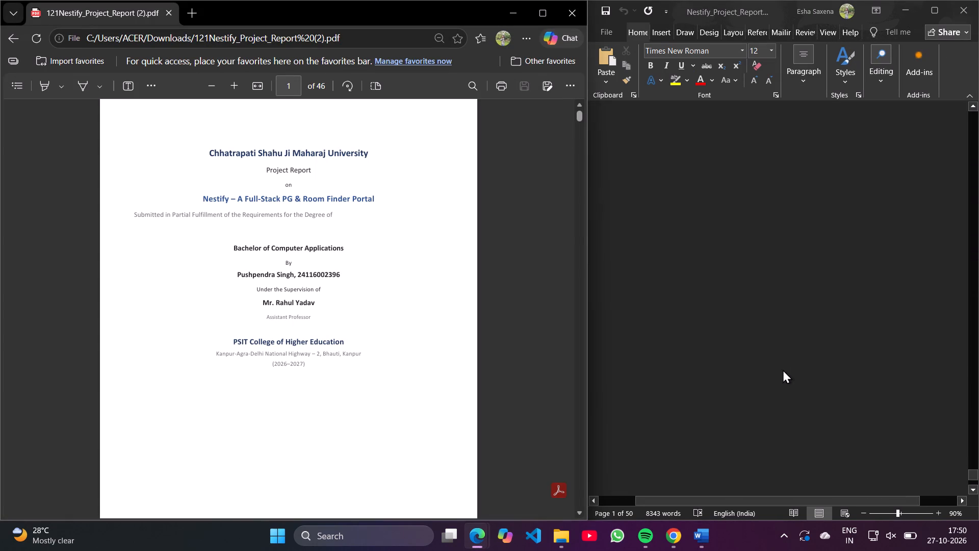
pyautogui.scroll(-10, 783, 369)
pyautogui.keyDown('ctrl'); pyautogui.scroll(-3, 783, 369); pyautogui.keyUp('ctrl')
pyautogui.scroll(2, 783, 369)
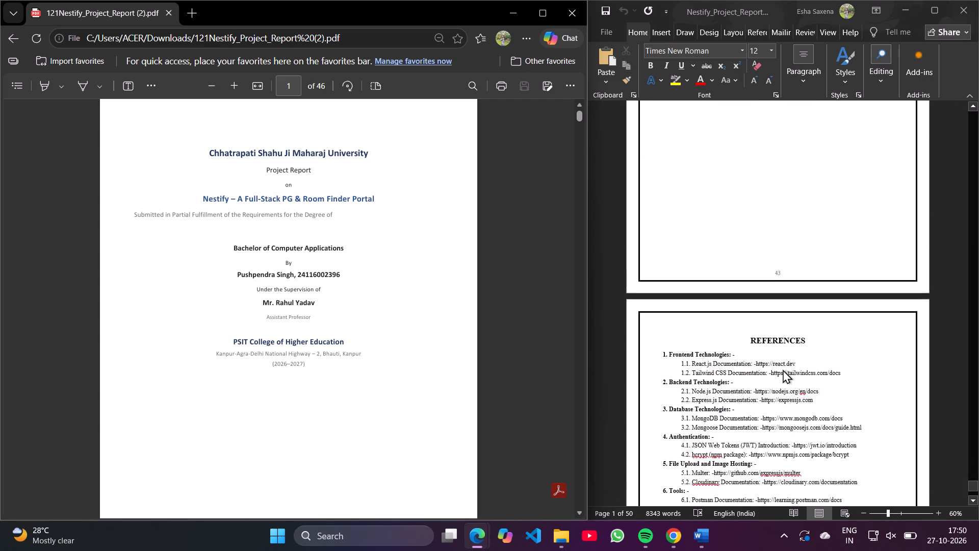
pyautogui.scroll(2, 783, 369)
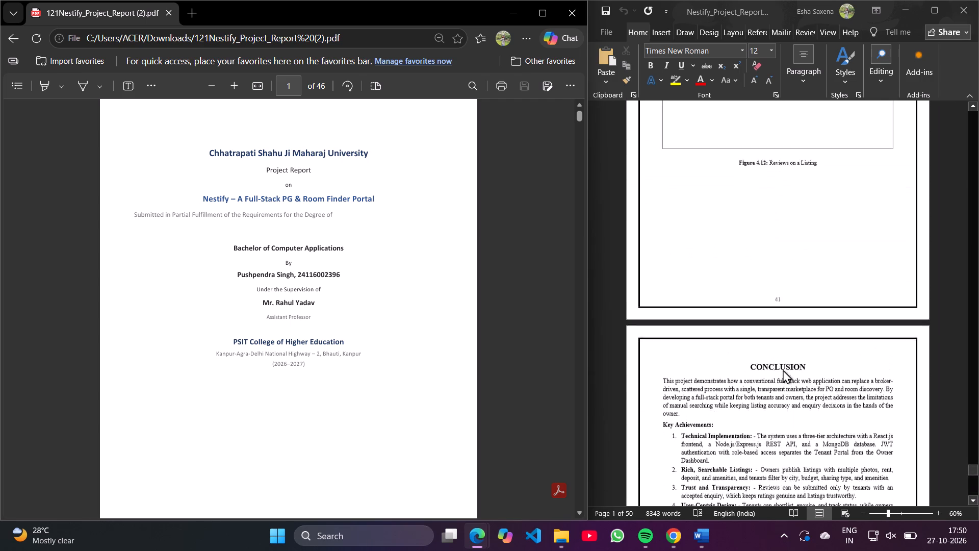
pyautogui.scroll(2, 783, 369)
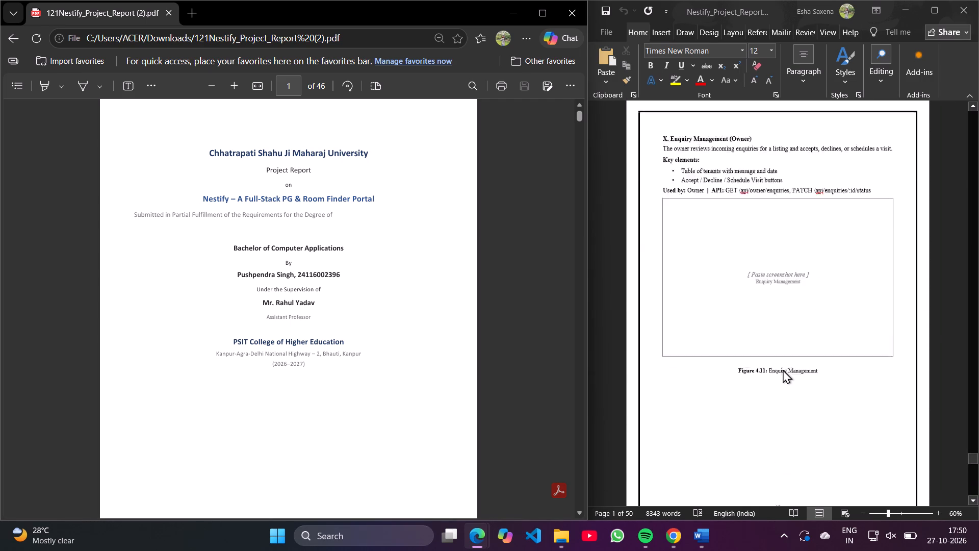
pyautogui.scroll(2, 783, 369)
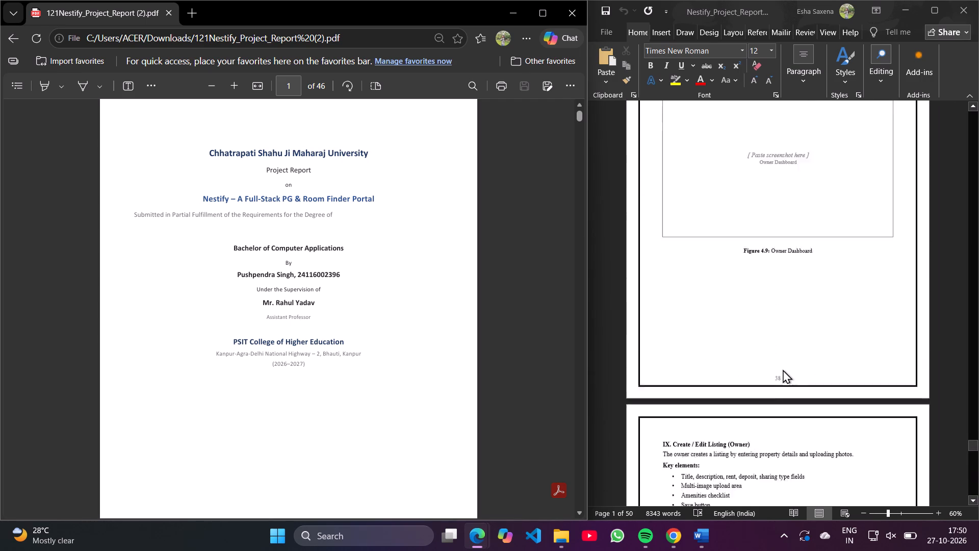
pyautogui.scroll(2, 783, 369)
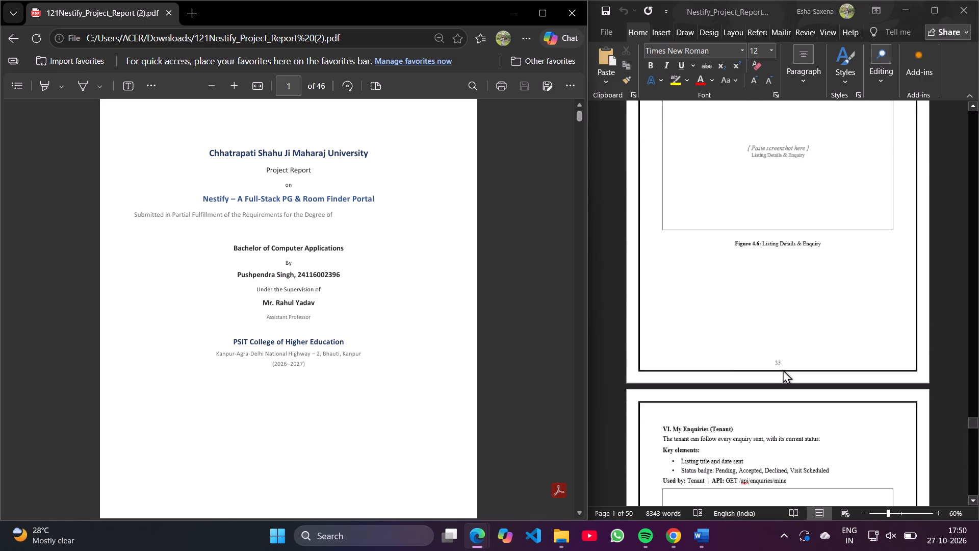
pyautogui.scroll(2, 783, 369)
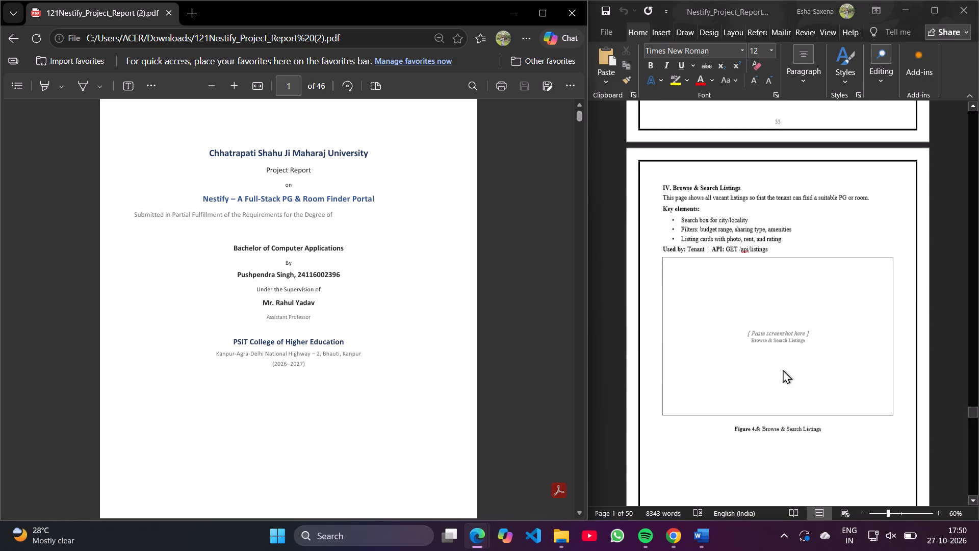
pyautogui.scroll(2, 783, 369)
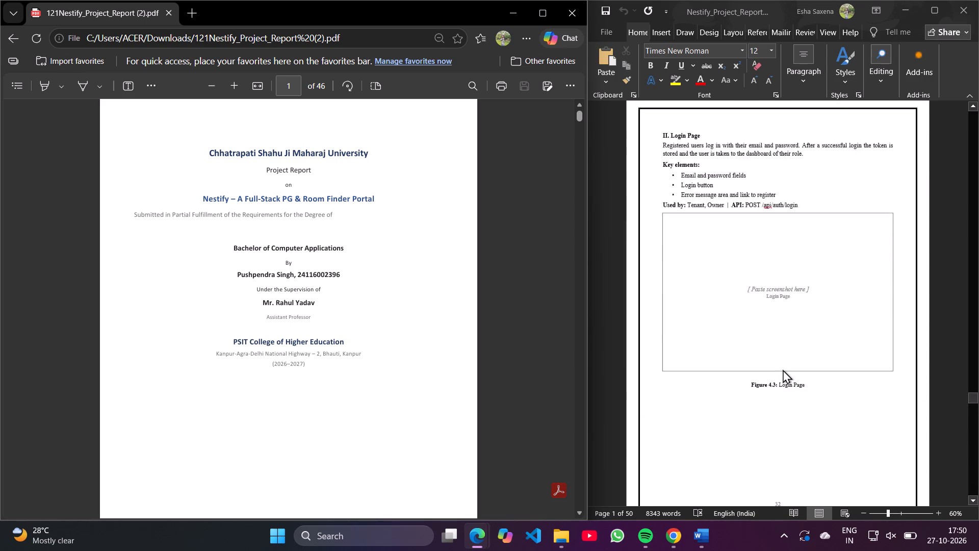
pyautogui.scroll(3, 783, 369)
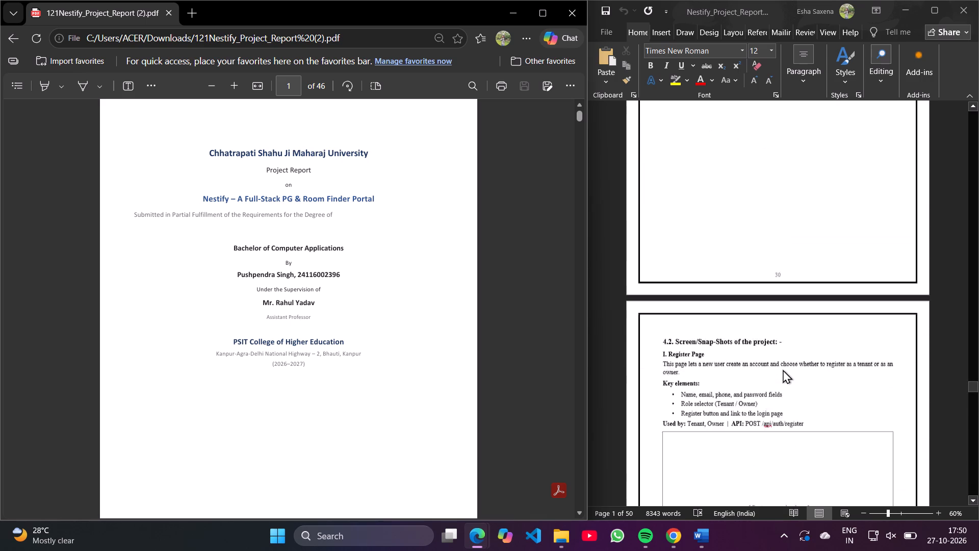
pyautogui.scroll(1, 783, 369)
pyautogui.scroll(-1, 783, 369)
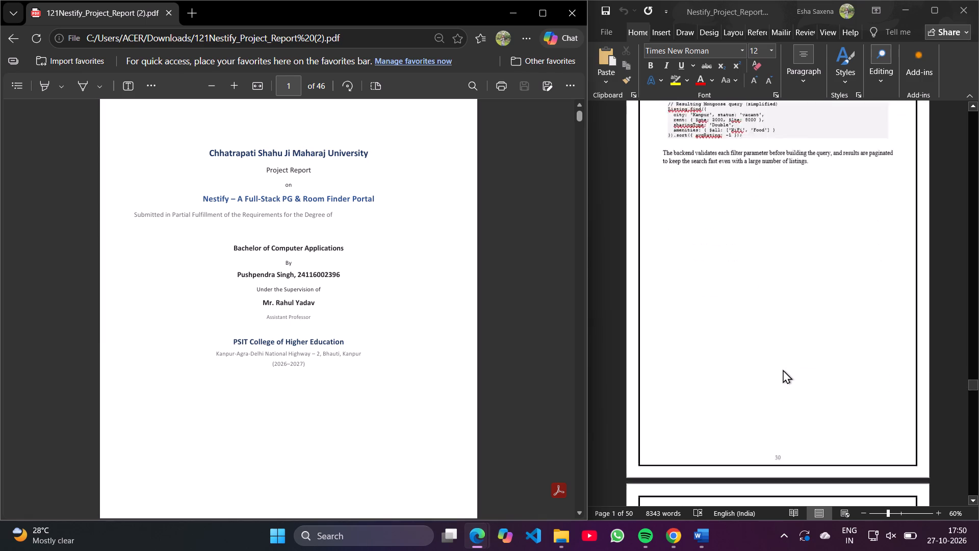
pyautogui.scroll(-1, 783, 369)
# Examine the 121Nestify_Project_Report (2) PDF from the front page through the development life cycle and data flow diagram pages.
pyautogui.scroll(-6, 392, 347)
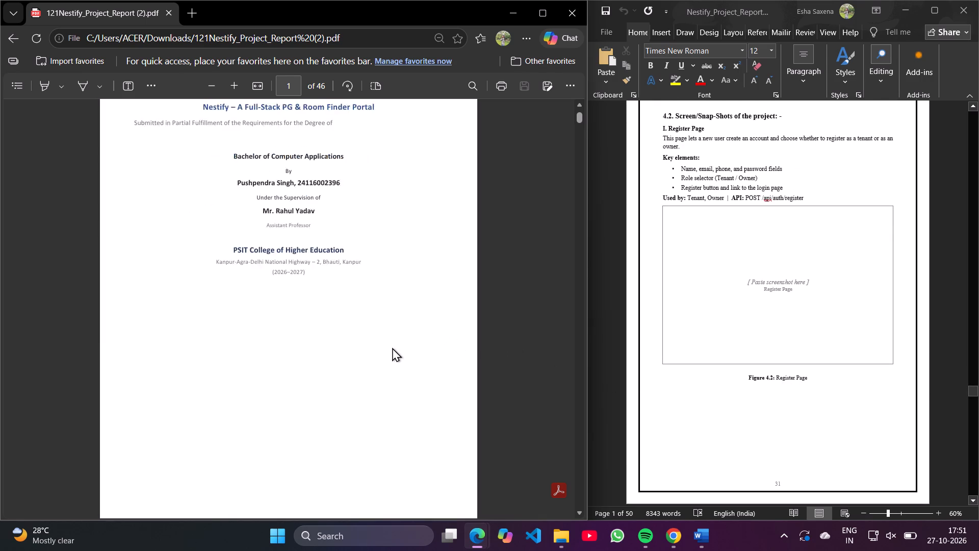
pyautogui.scroll(-20, 392, 347)
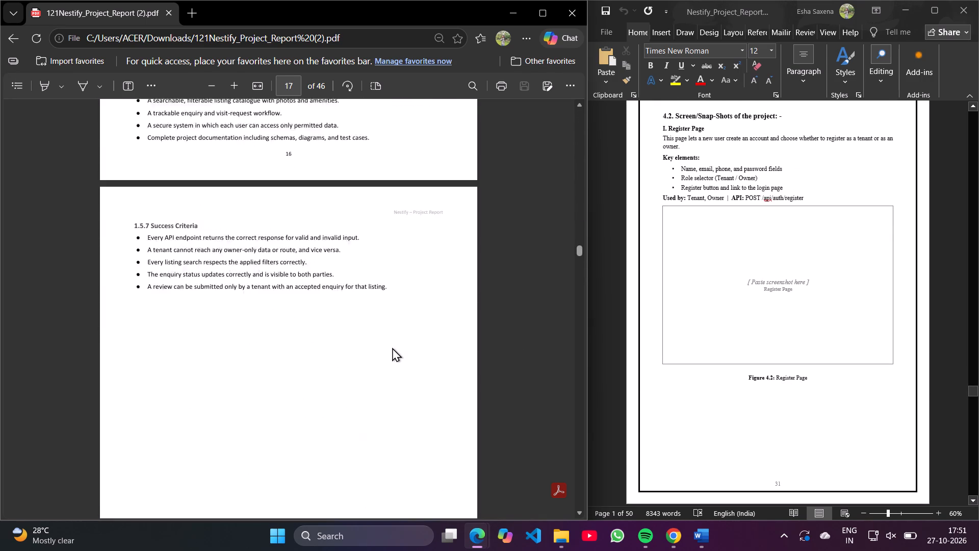
pyautogui.scroll(-11, 392, 347)
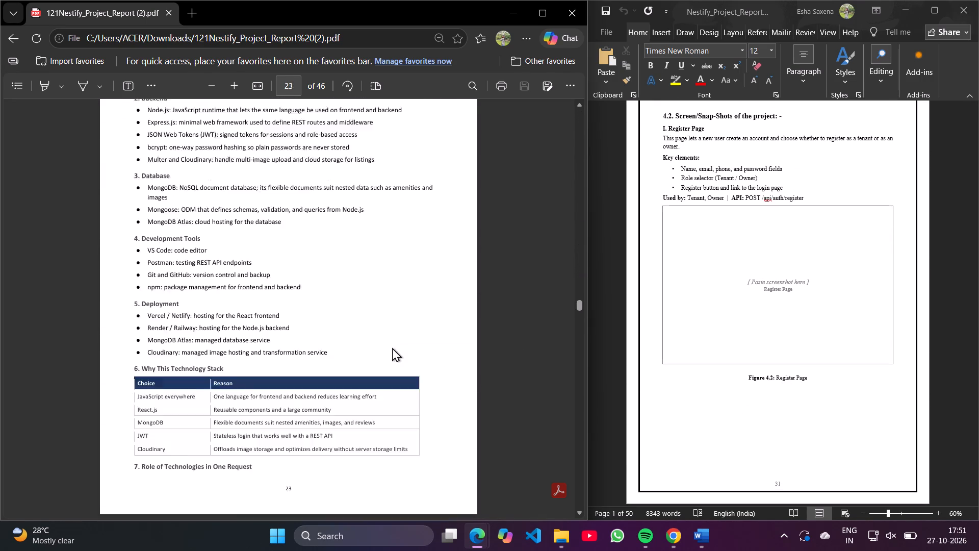
pyautogui.scroll(-11, 392, 347)
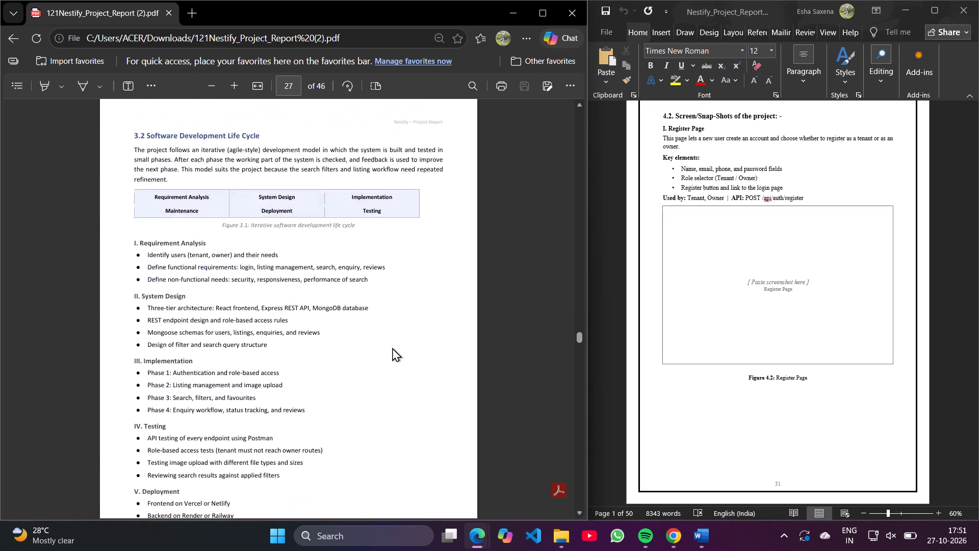
pyautogui.scroll(-5, 392, 347)
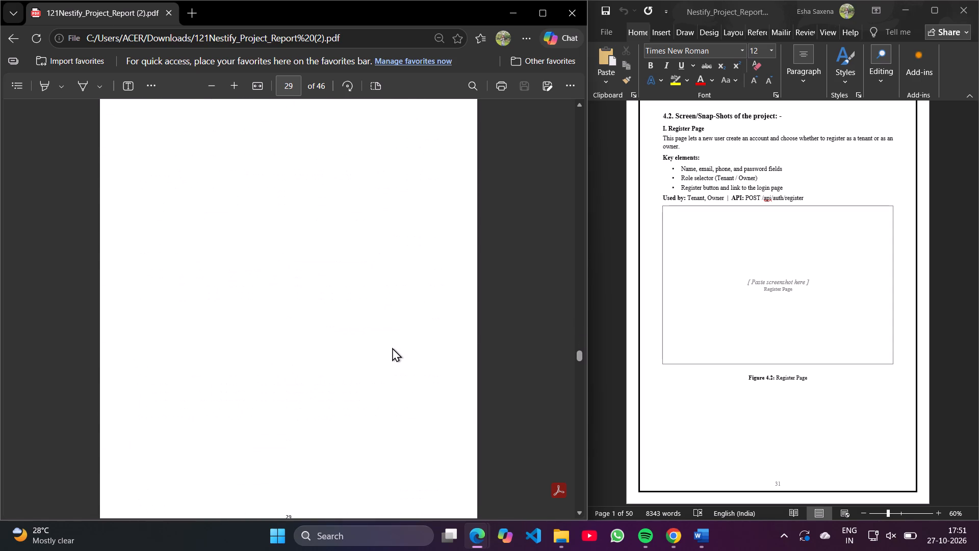
pyautogui.scroll(-9, 392, 347)
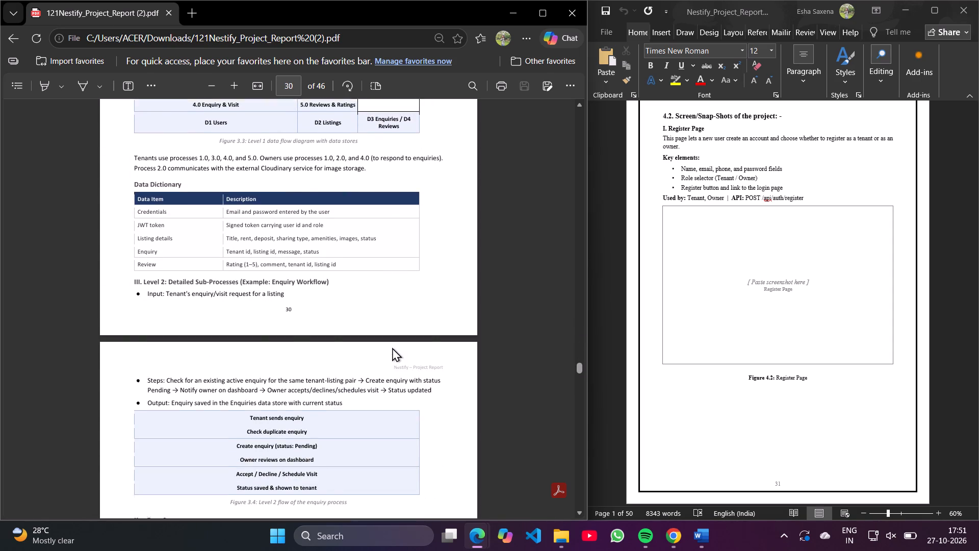
pyautogui.scroll(-5, 392, 347)
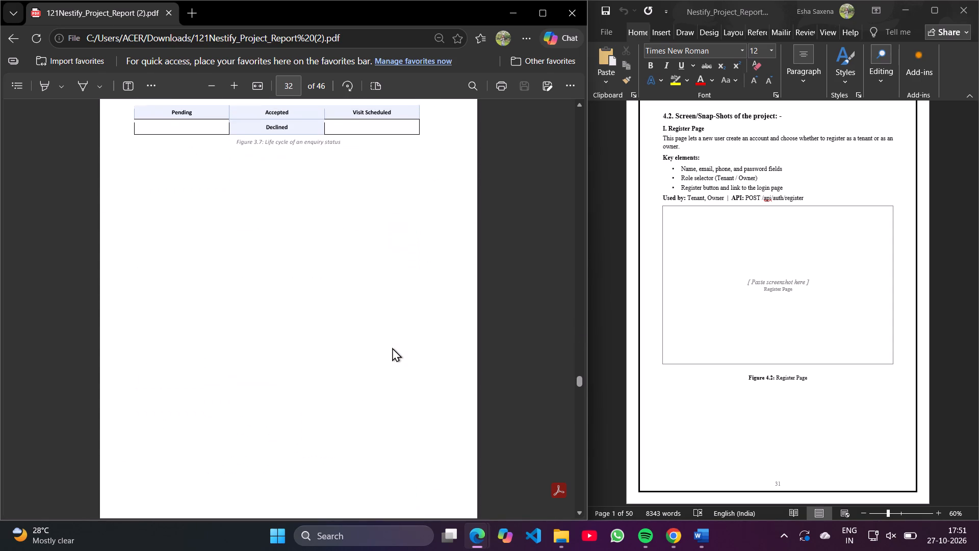
pyautogui.scroll(-1, 392, 347)
pyautogui.scroll(2, 392, 347)
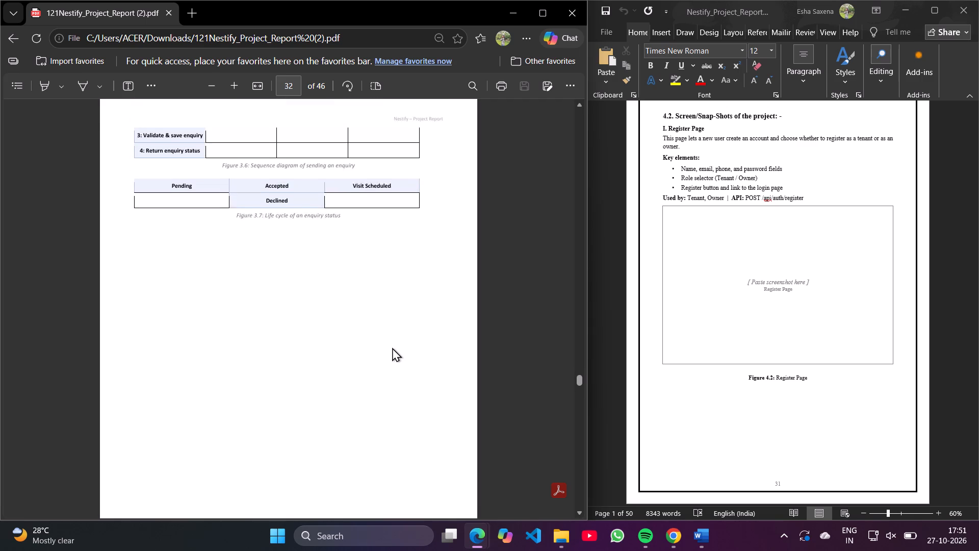
pyautogui.scroll(2, 392, 347)
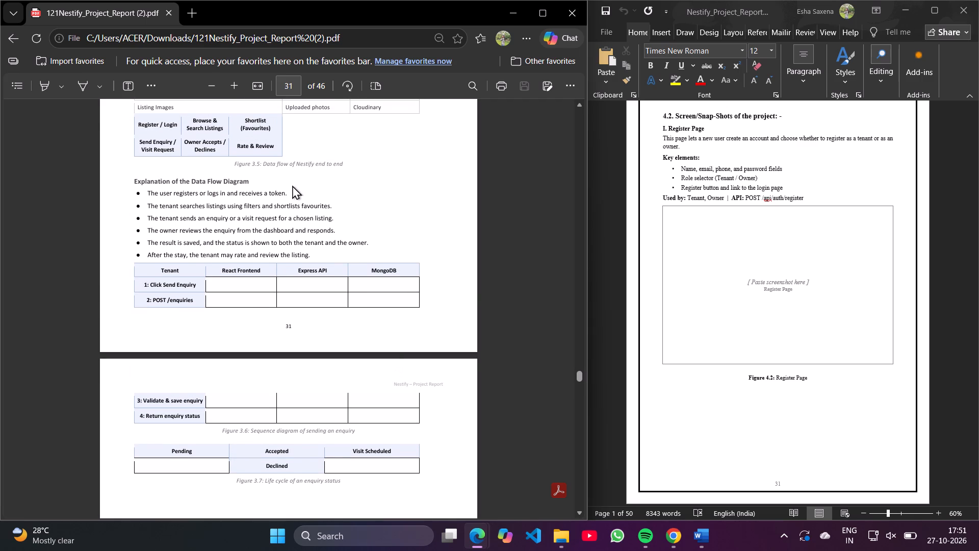
pyautogui.scroll(2, 291, 198)
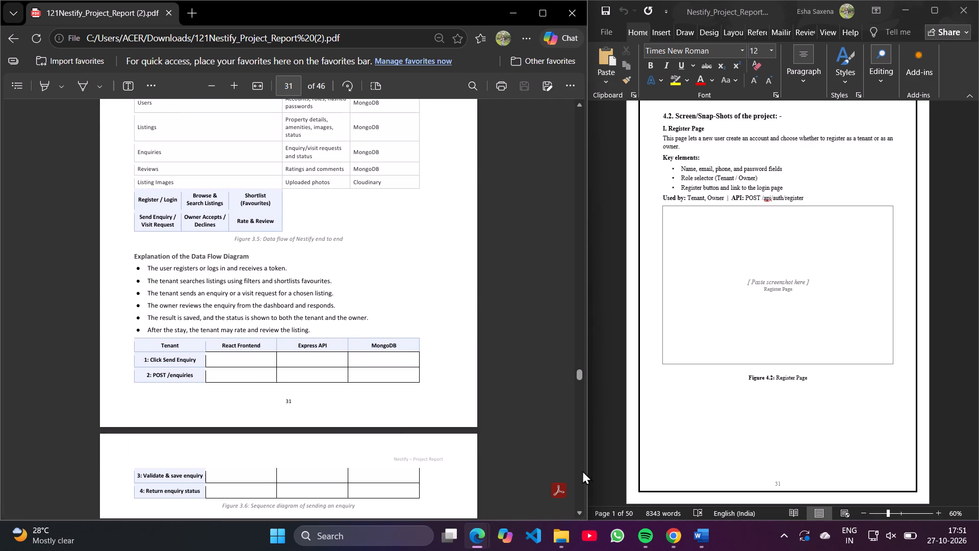
# Examine the Word report's data flow diagram, REST API and screenshot placeholder pages up to VII. Favourites (Wishlist).
pyautogui.scroll(-2, 798, 361)
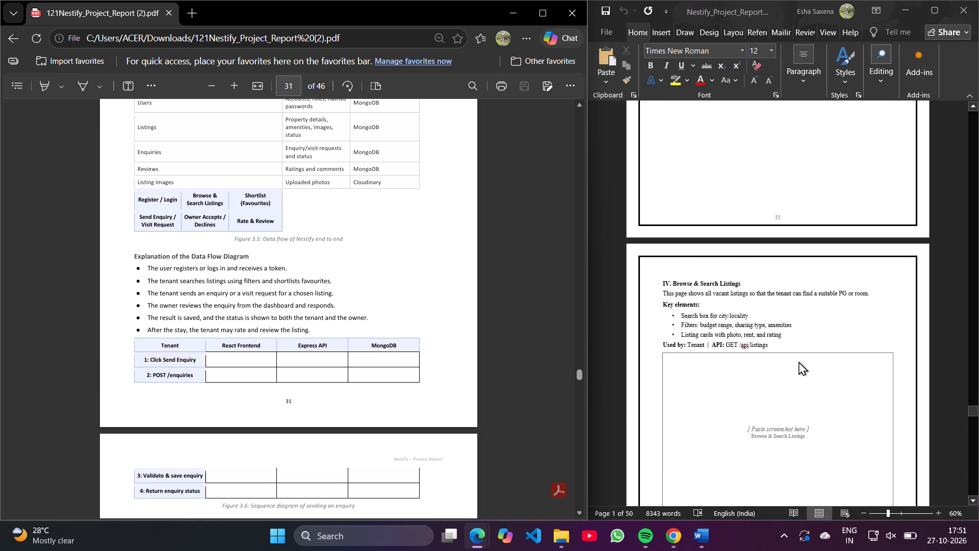
pyautogui.scroll(-2, 798, 361)
pyautogui.scroll(6, 798, 361)
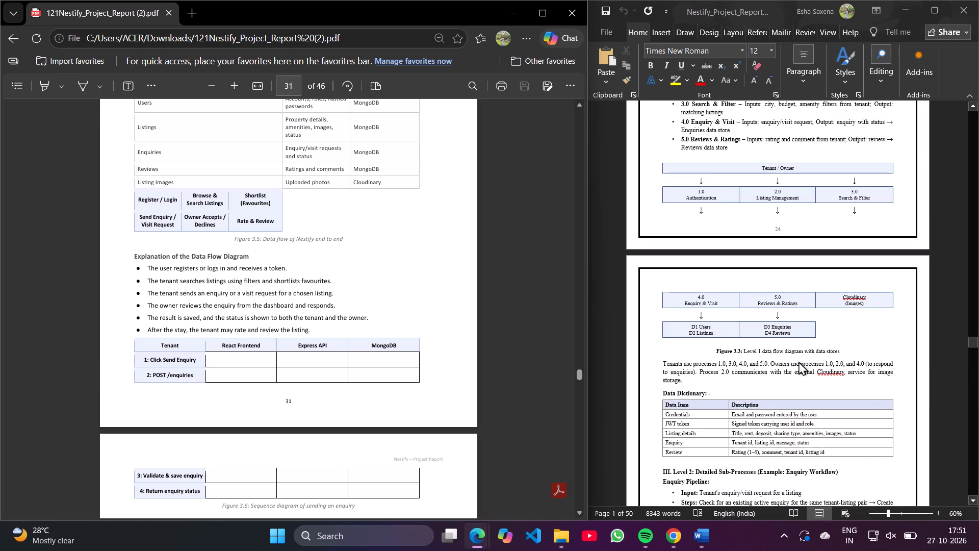
pyautogui.scroll(-3, 798, 361)
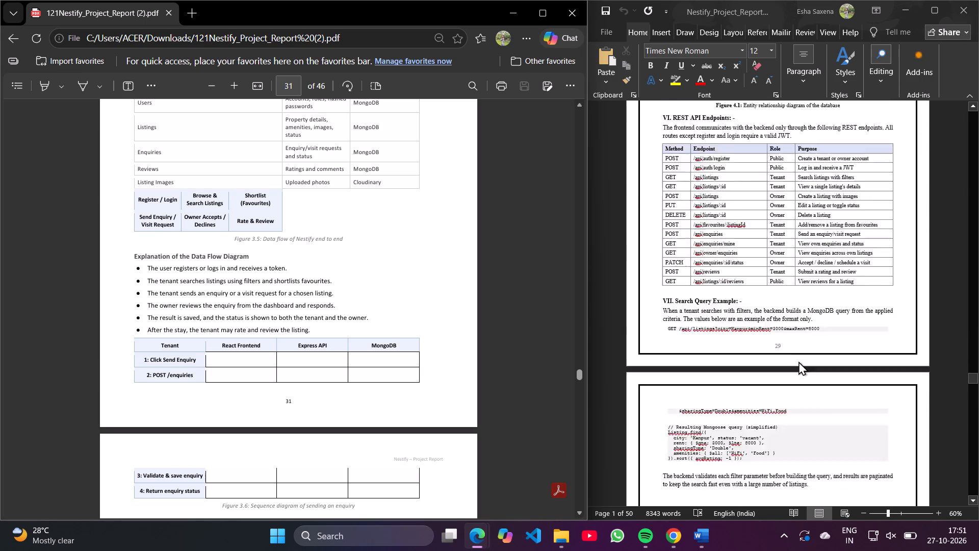
pyautogui.scroll(-1, 798, 361)
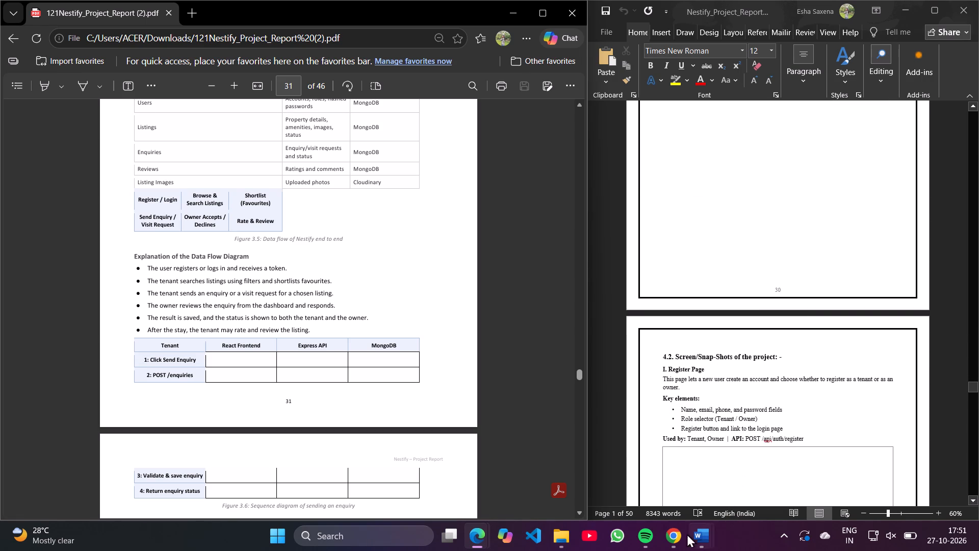
pyautogui.scroll(-2, 900, 239)
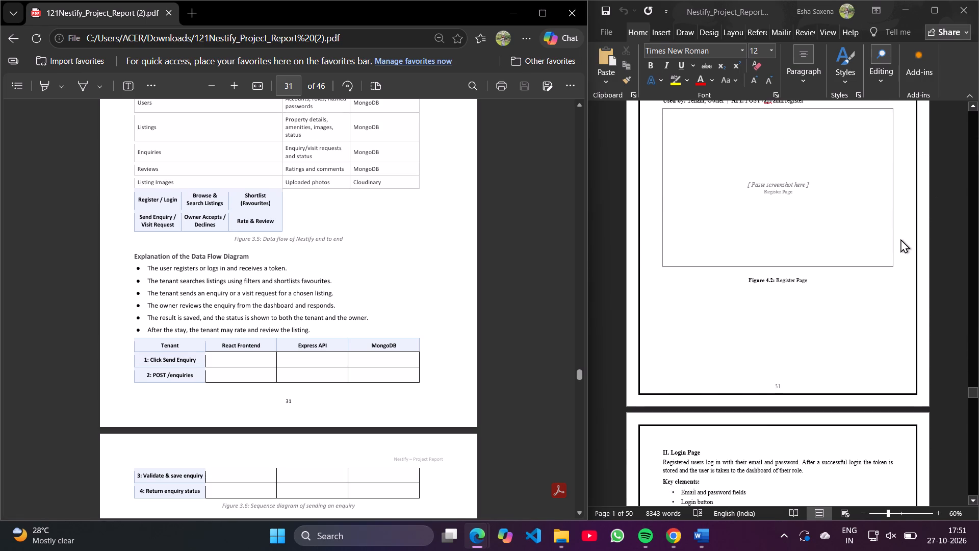
pyautogui.scroll(-1, 900, 239)
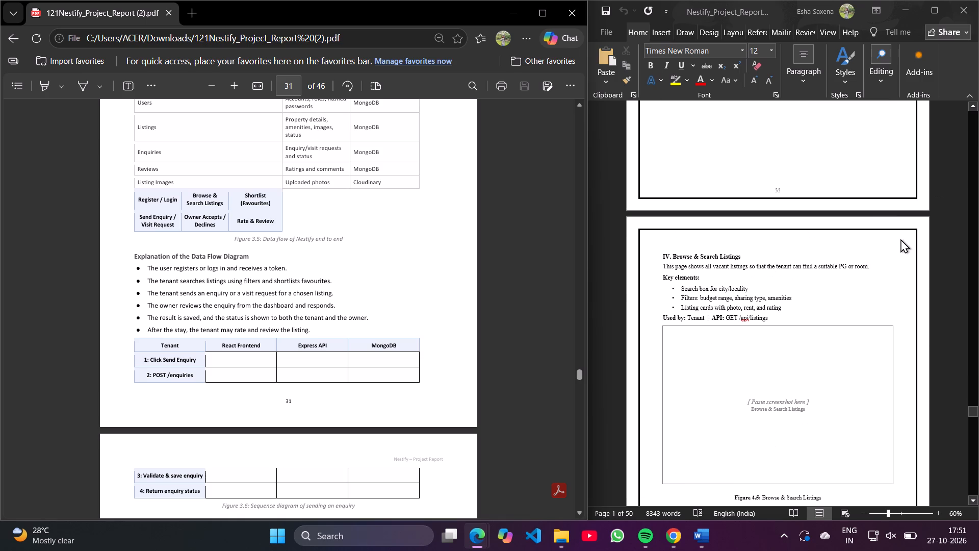
pyautogui.scroll(-2, 900, 239)
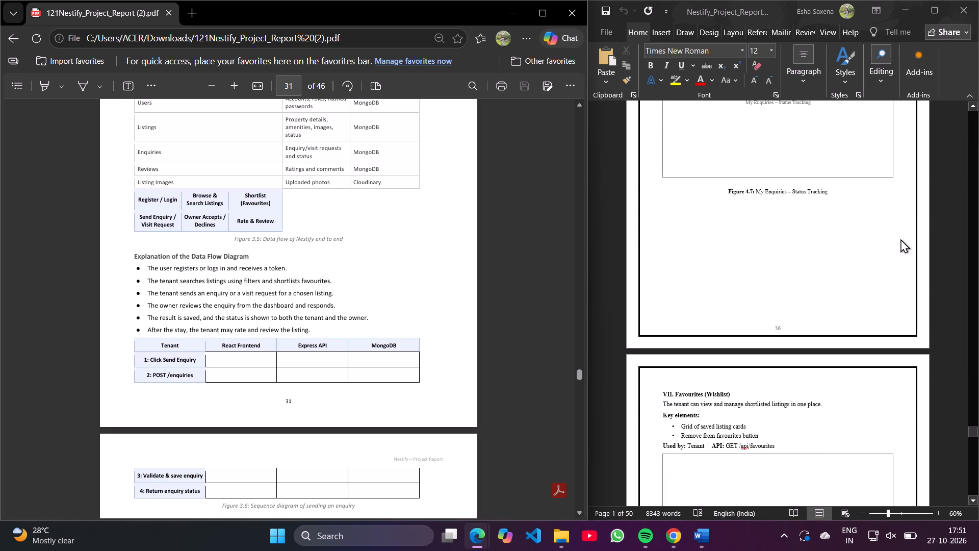
pyautogui.scroll(-1, 900, 239)
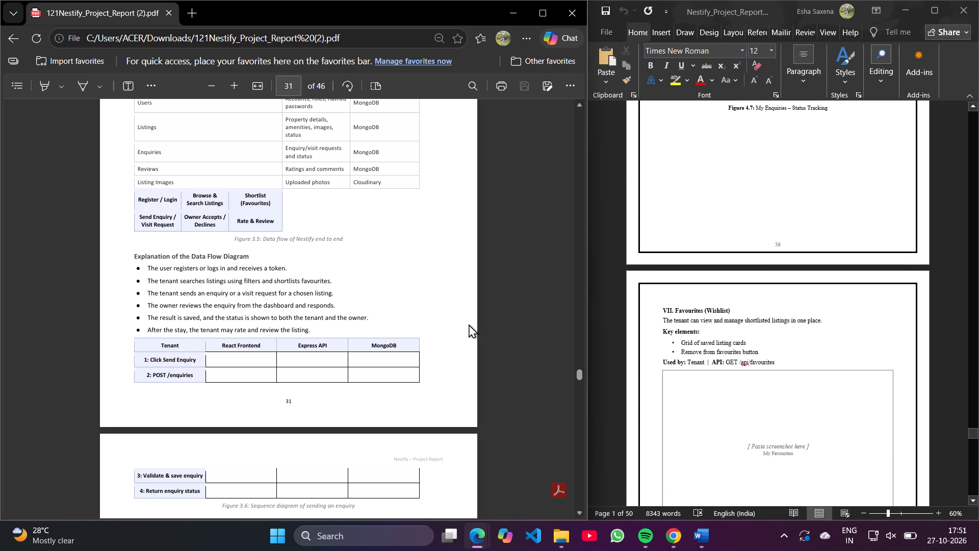
# Examine the PDF report from the enquiry sequence diagram through the database collections, entity relationship diagram and REST API endpoints.
pyautogui.scroll(-11, 469, 324)
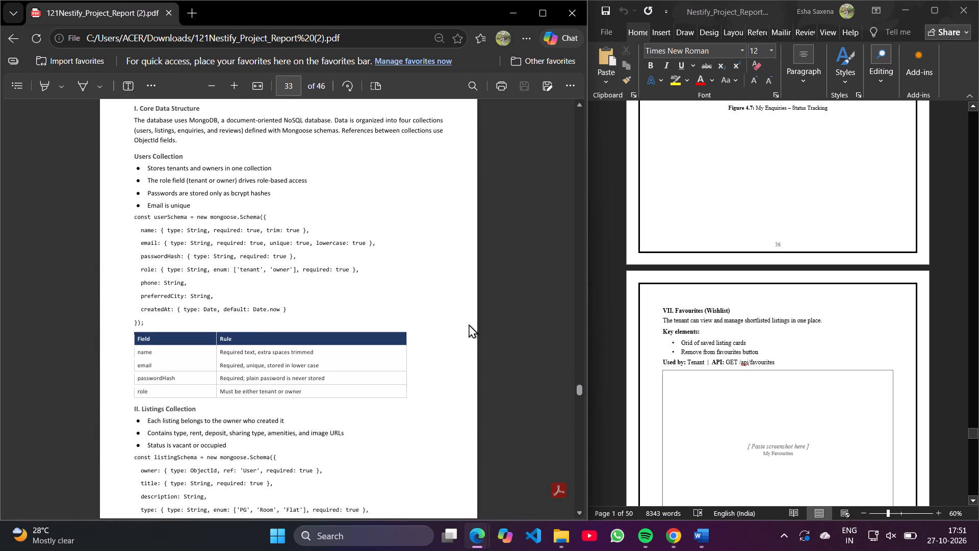
pyautogui.scroll(-11, 469, 324)
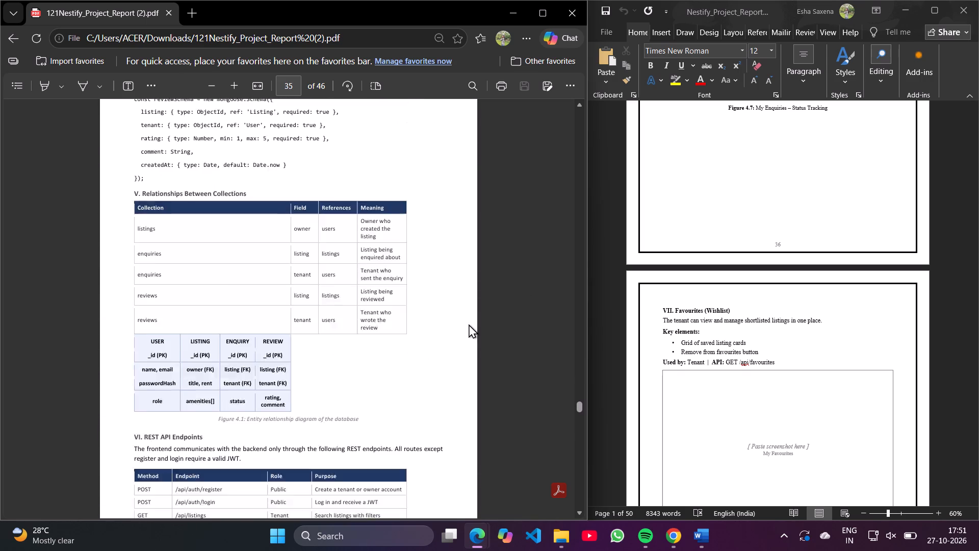
pyautogui.scroll(1, 469, 324)
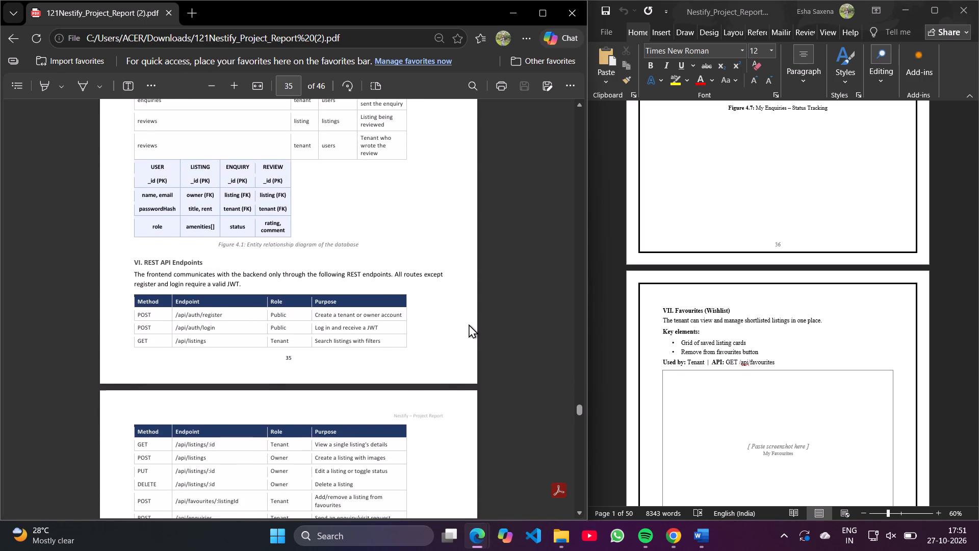
pyautogui.scroll(3, 469, 324)
pyautogui.scroll(-3, 469, 324)
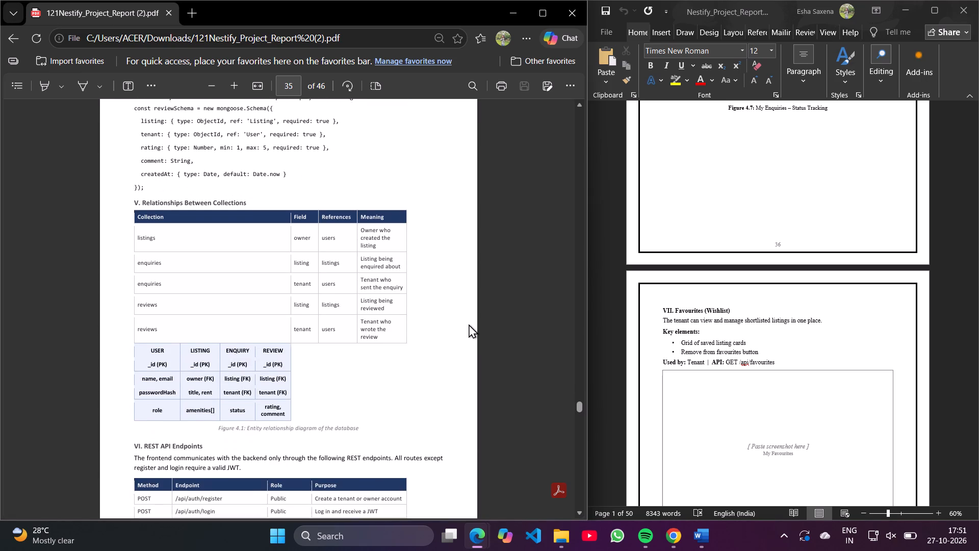
pyautogui.scroll(-5, 469, 324)
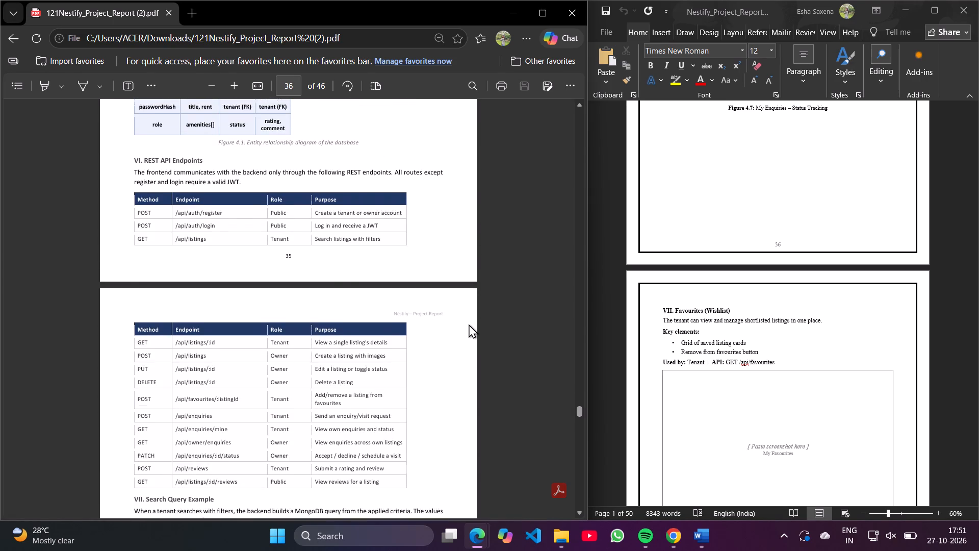
# Compare the PDF's section 4.2 screenshots, Register Page through Favourites, with the Word report's placeholders back to the Register Page.
pyautogui.scroll(-7, 469, 324)
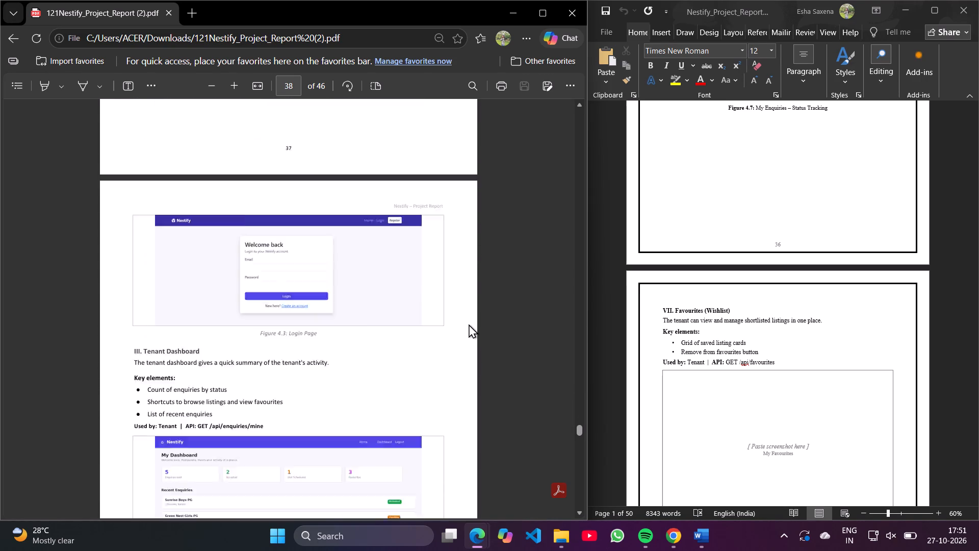
pyautogui.scroll(9, 469, 324)
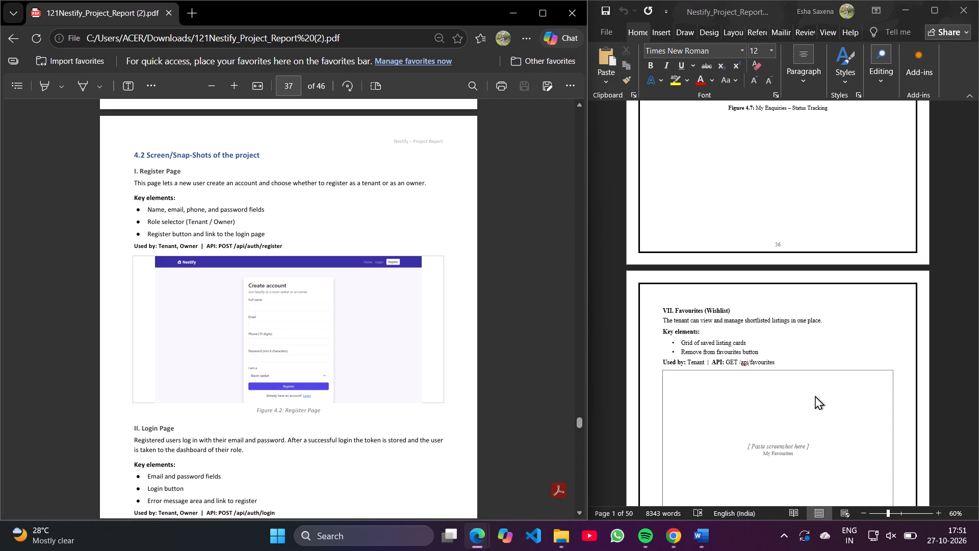
pyautogui.scroll(-10, 223, 248)
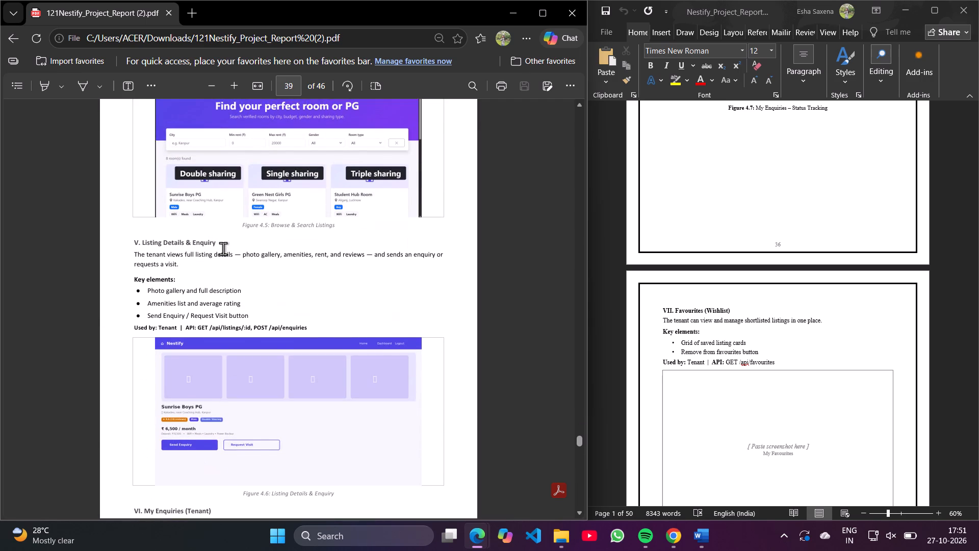
pyautogui.scroll(-6, 223, 248)
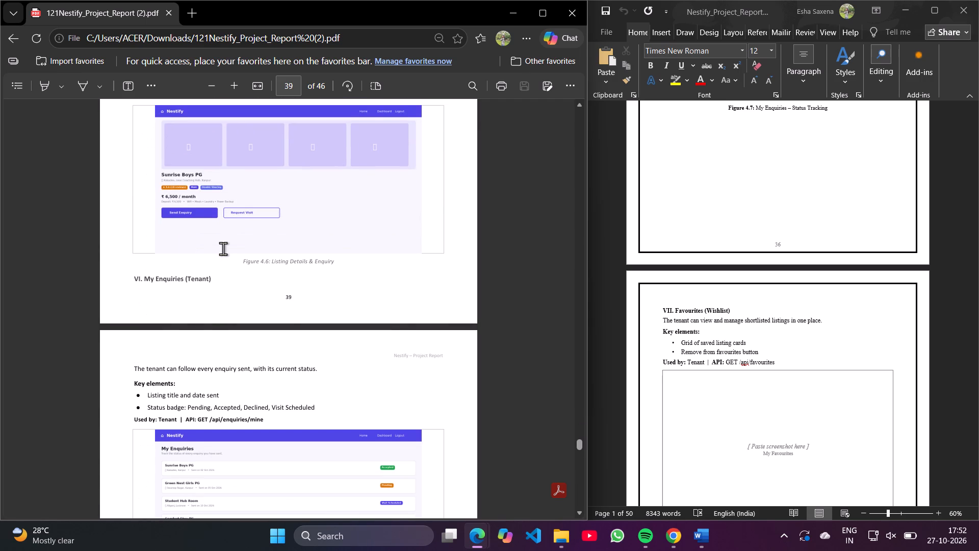
pyautogui.scroll(-5, 223, 248)
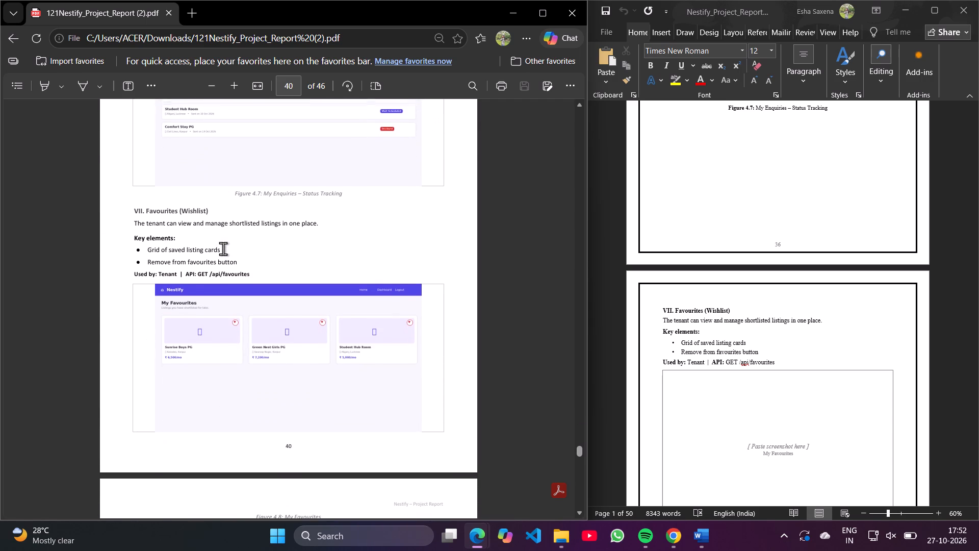
pyautogui.scroll(-2, 223, 248)
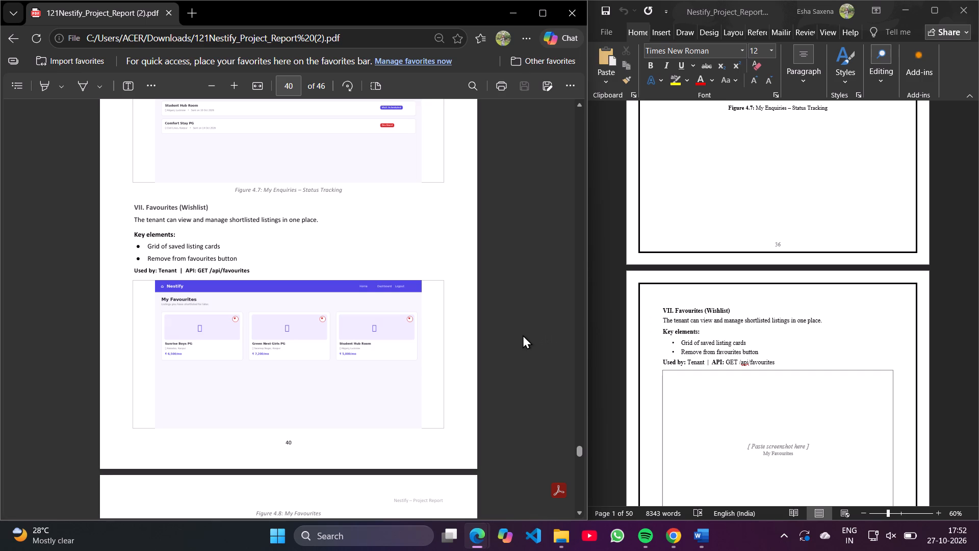
pyautogui.scroll(5, 523, 335)
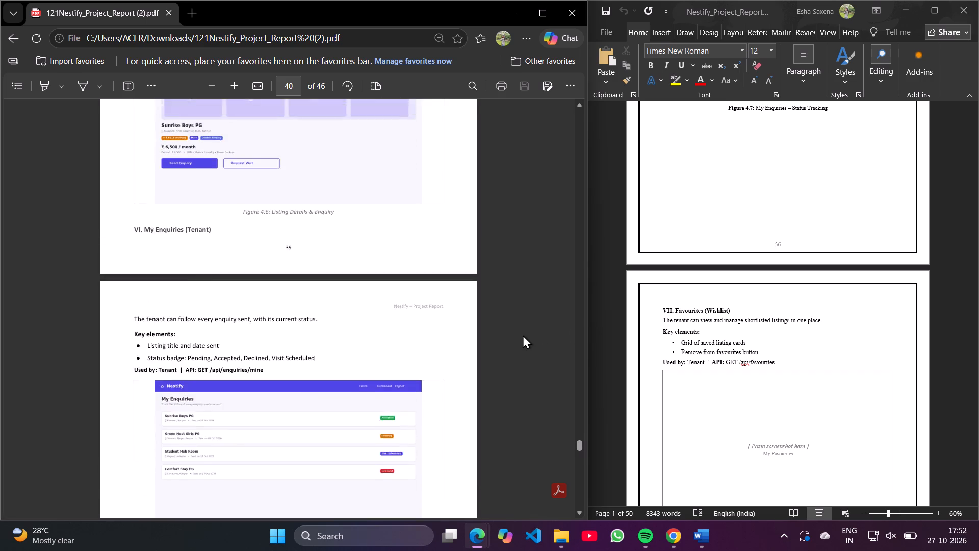
pyautogui.scroll(5, 523, 335)
pyautogui.hscroll(1, 523, 335)
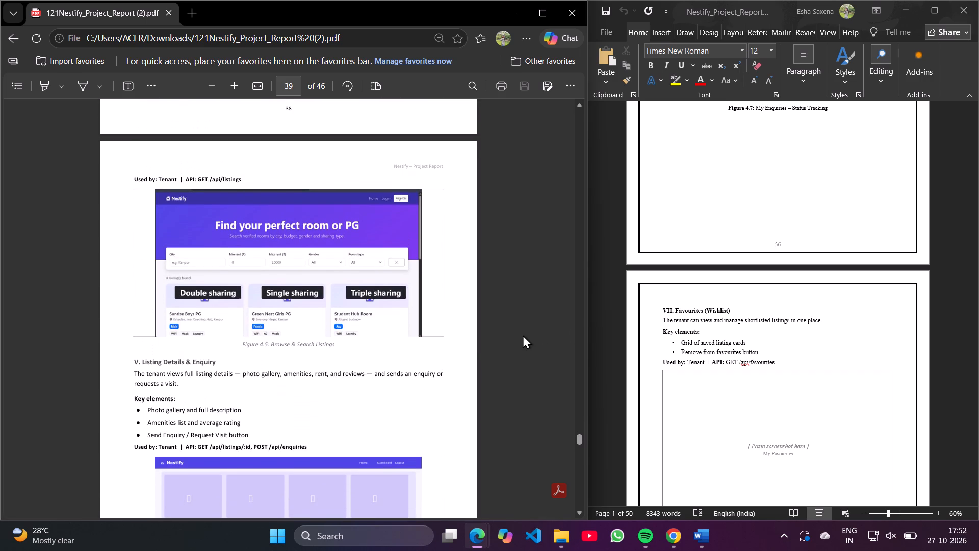
pyautogui.hscroll(1, 523, 335)
pyautogui.scroll(12, 523, 335)
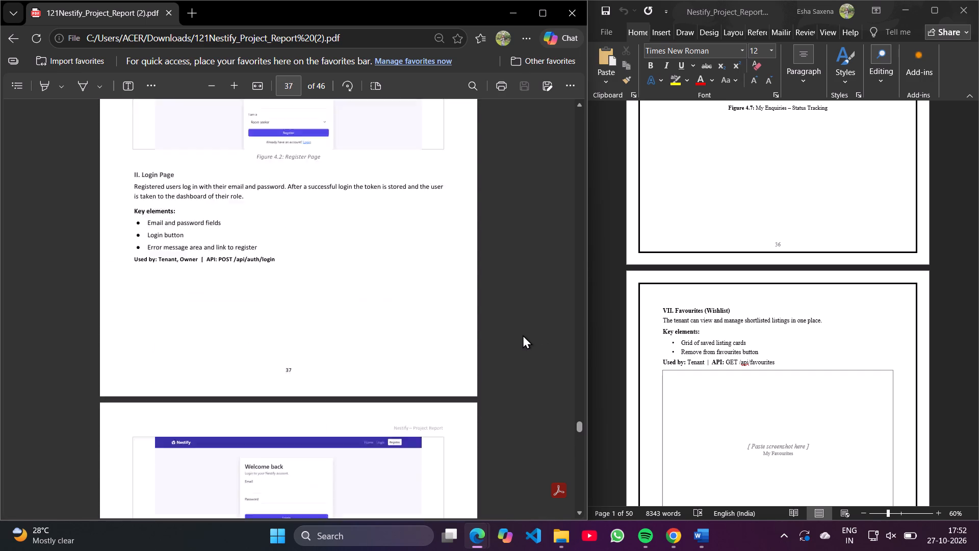
pyautogui.scroll(1, 523, 335)
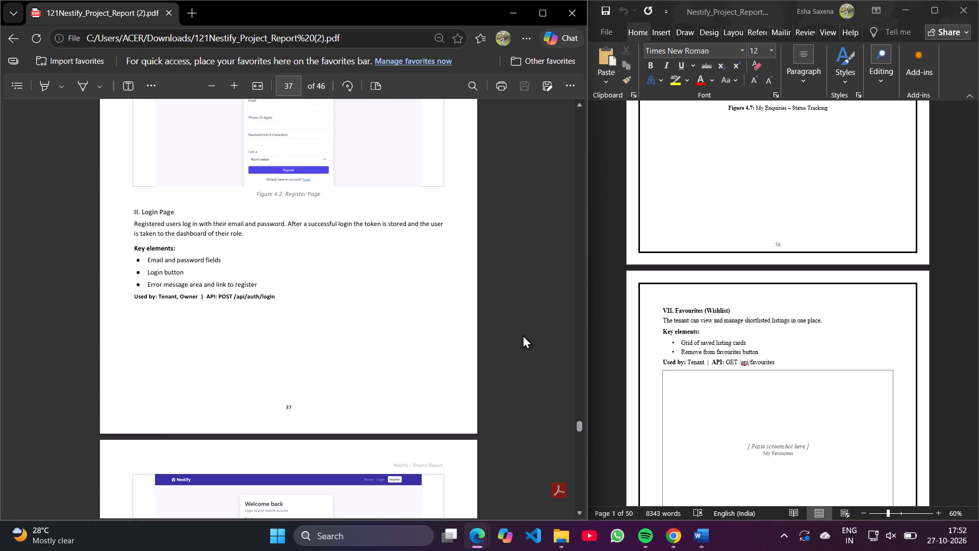
pyautogui.scroll(3, 523, 335)
pyautogui.scroll(1, 444, 325)
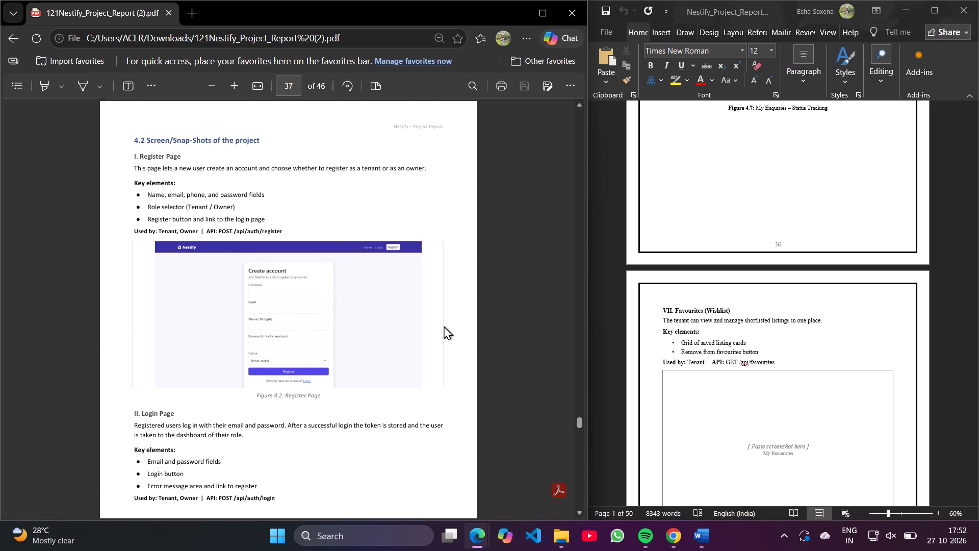
pyautogui.scroll(1, 444, 325)
pyautogui.scroll(1, 778, 294)
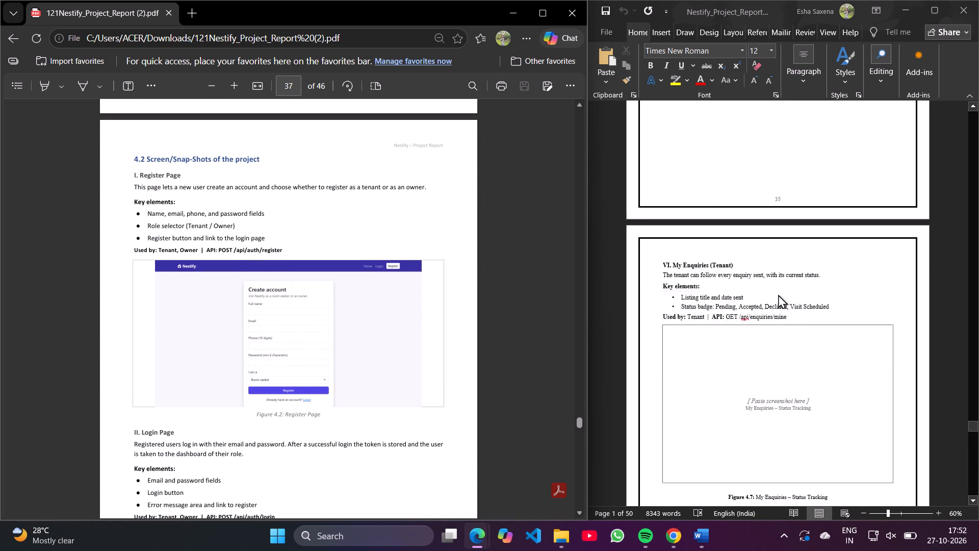
pyautogui.scroll(3, 778, 294)
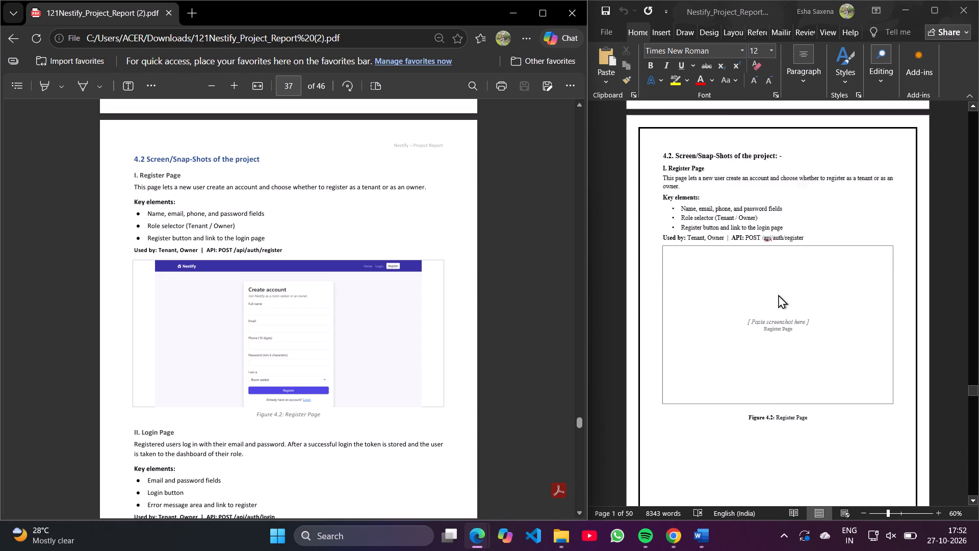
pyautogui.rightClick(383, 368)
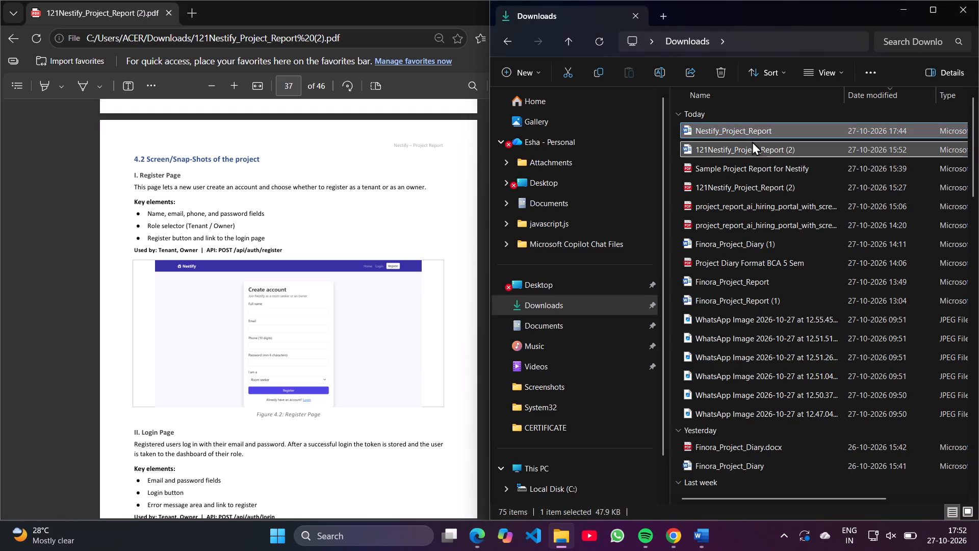
pyautogui.click(752, 141)
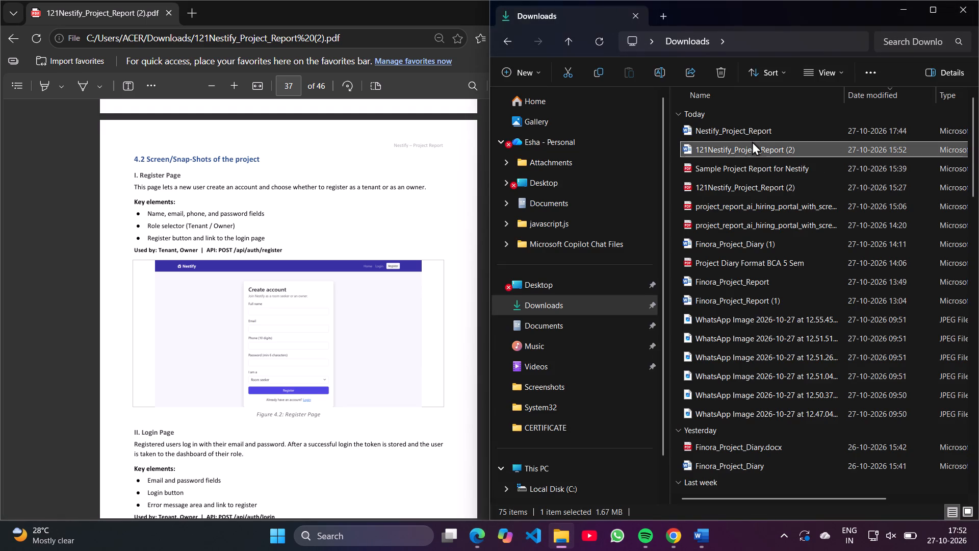
pyautogui.rightClick(752, 141)
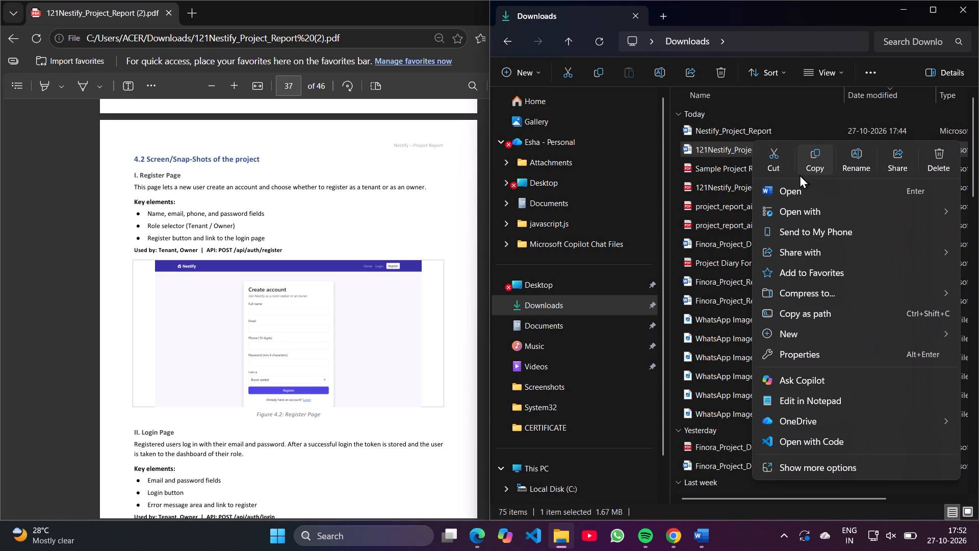
pyautogui.click(790, 185)
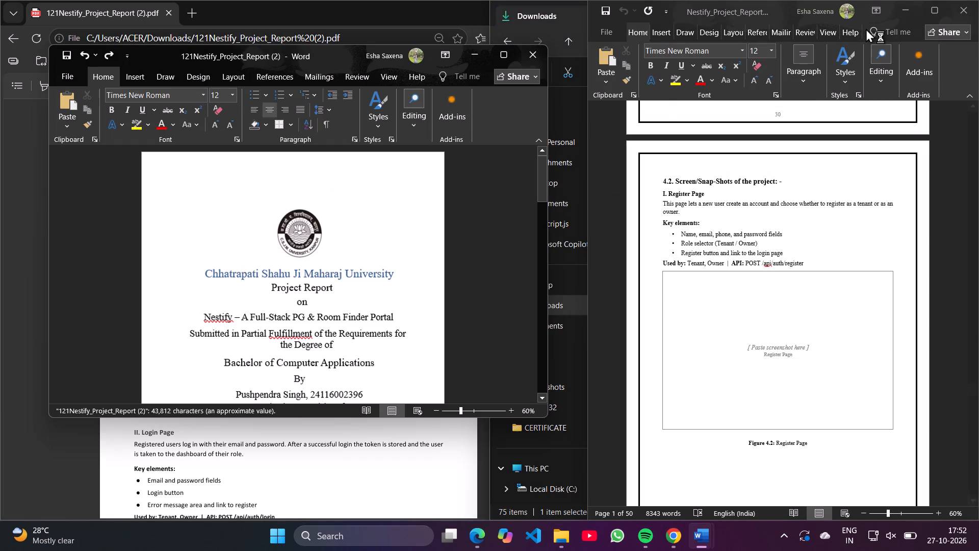
pyautogui.click(844, 39)
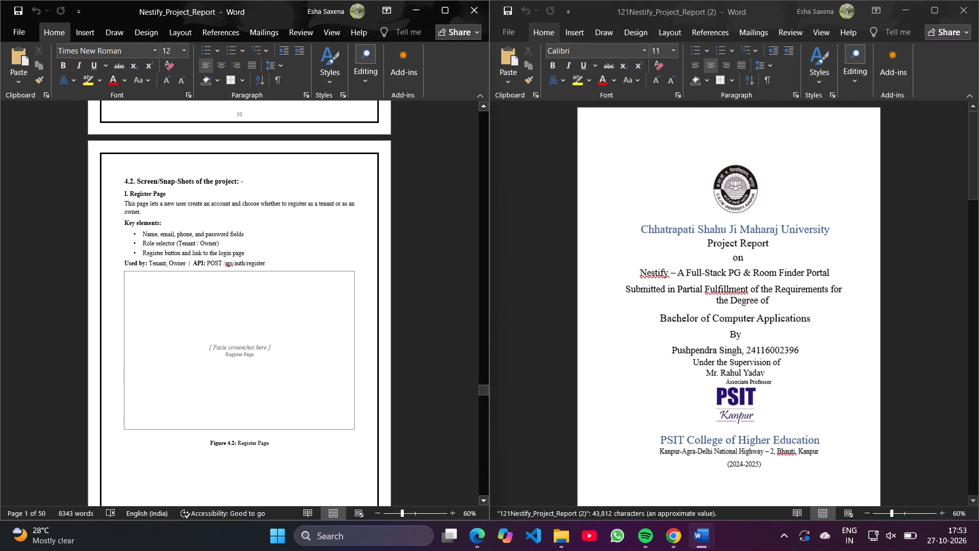
# Look through 121Nestify_Project_Report (2) to locate the Register Page screenshot in section 4.2.
pyautogui.scroll(-7, 709, 324)
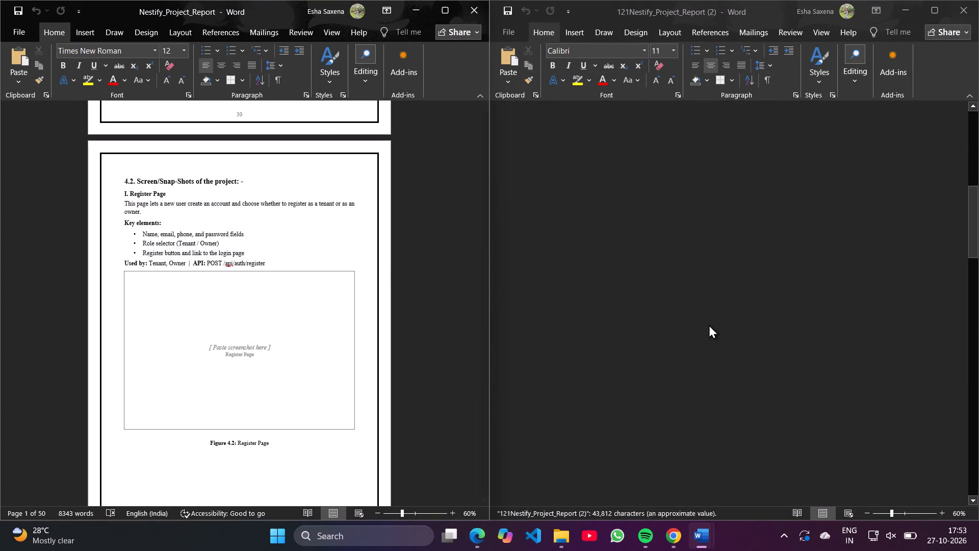
pyautogui.scroll(-20, 709, 324)
pyautogui.scroll(-1, 709, 324)
pyautogui.scroll(-20, 797, 329)
pyautogui.scroll(-20, 797, 329)
pyautogui.scroll(-20, 797, 329)
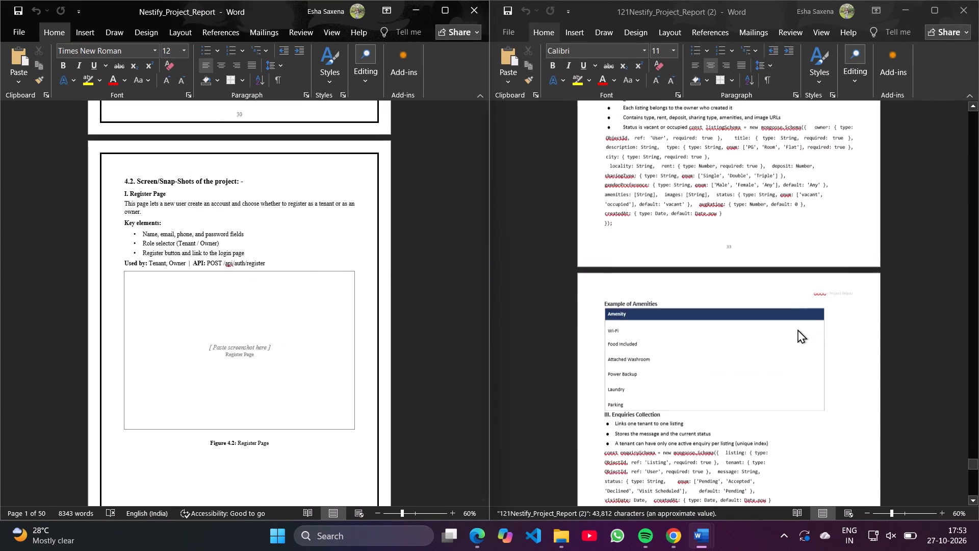
pyautogui.scroll(-5, 797, 329)
pyautogui.scroll(3, 797, 329)
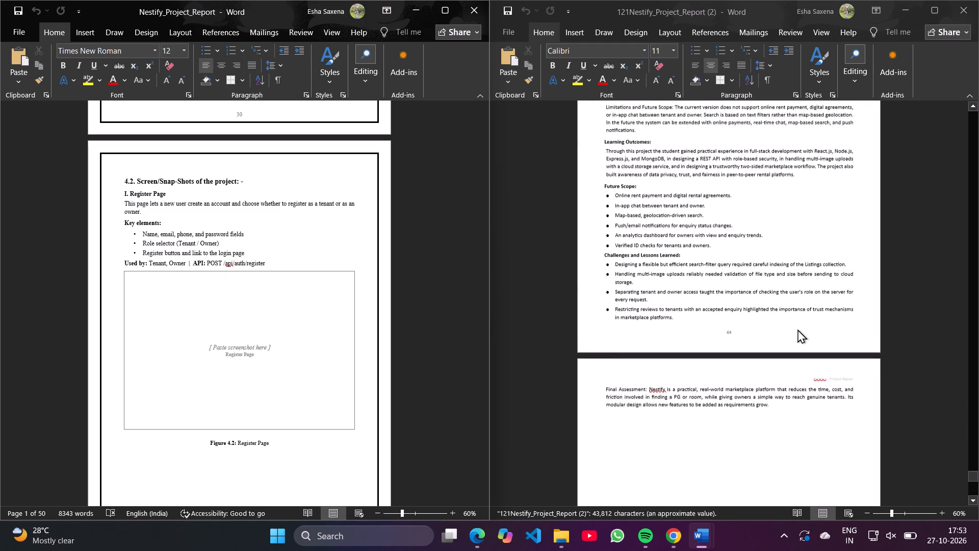
pyautogui.scroll(8, 797, 329)
pyautogui.scroll(-1, 797, 329)
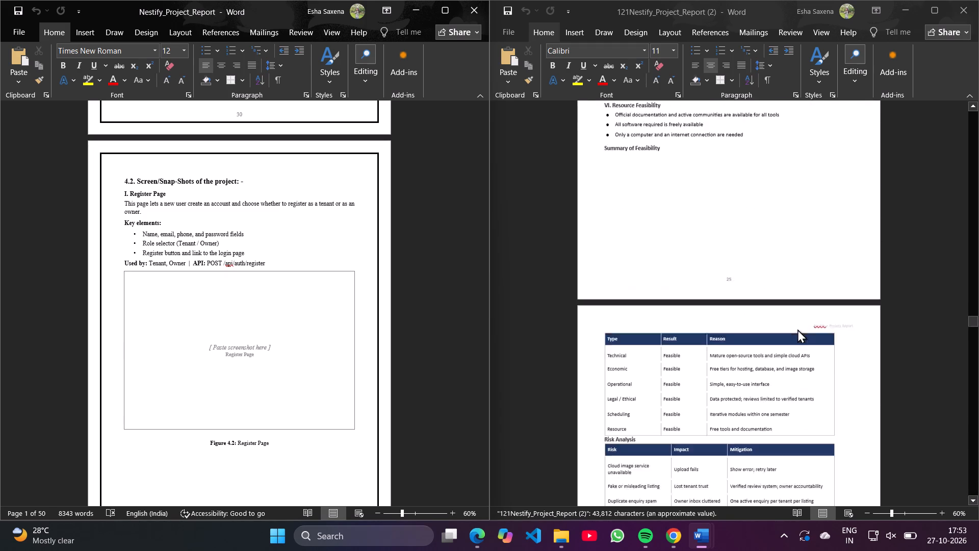
pyautogui.scroll(-2, 797, 329)
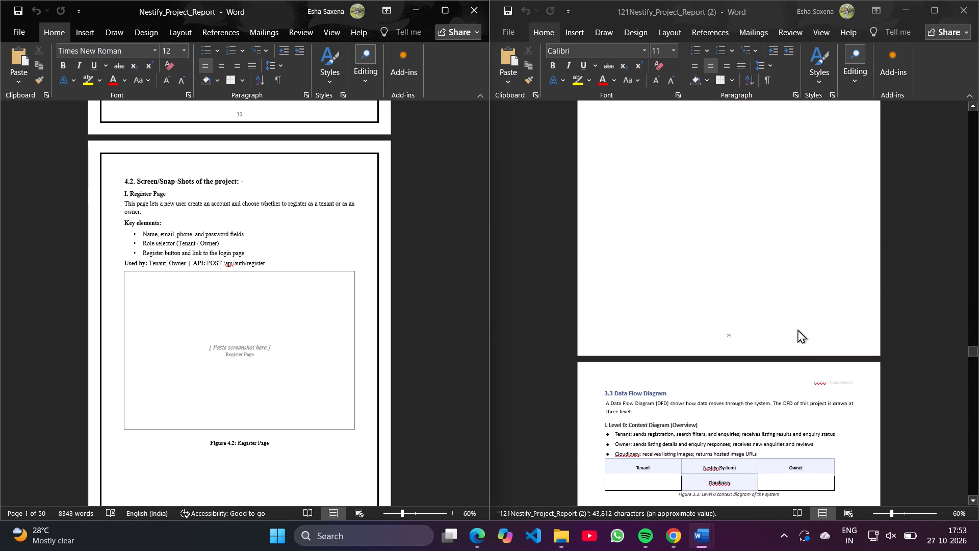
pyautogui.scroll(-2, 797, 329)
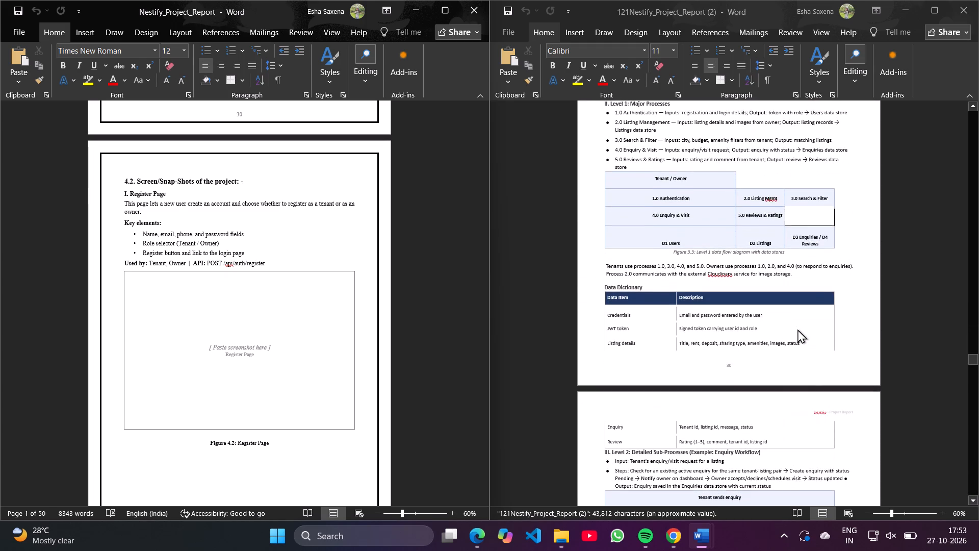
pyautogui.scroll(-3, 797, 329)
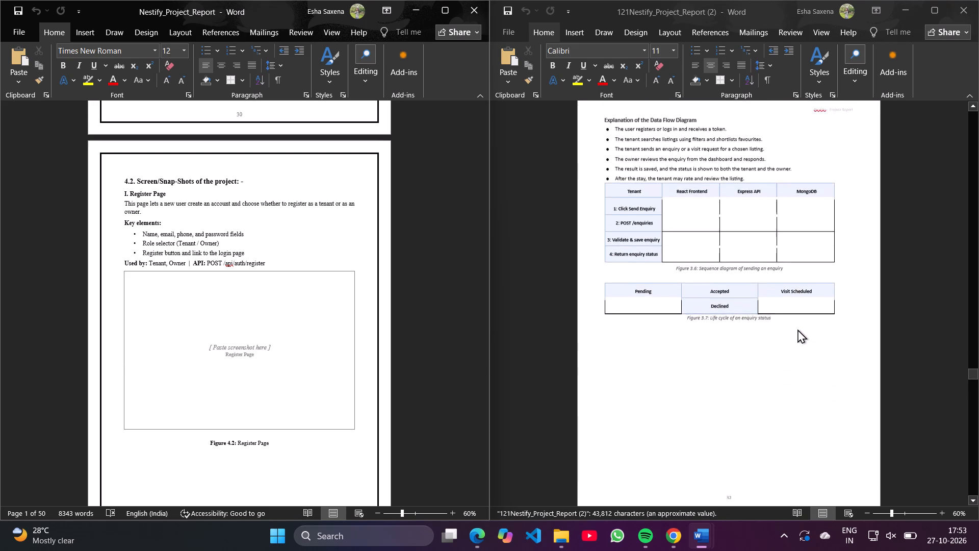
pyautogui.scroll(-3, 797, 329)
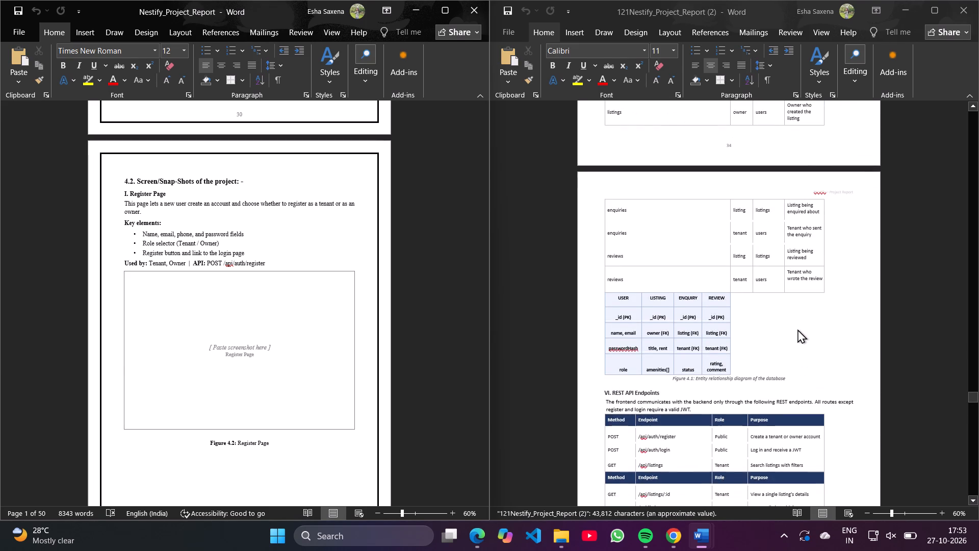
pyautogui.scroll(-1, 797, 329)
pyautogui.scroll(2, 797, 329)
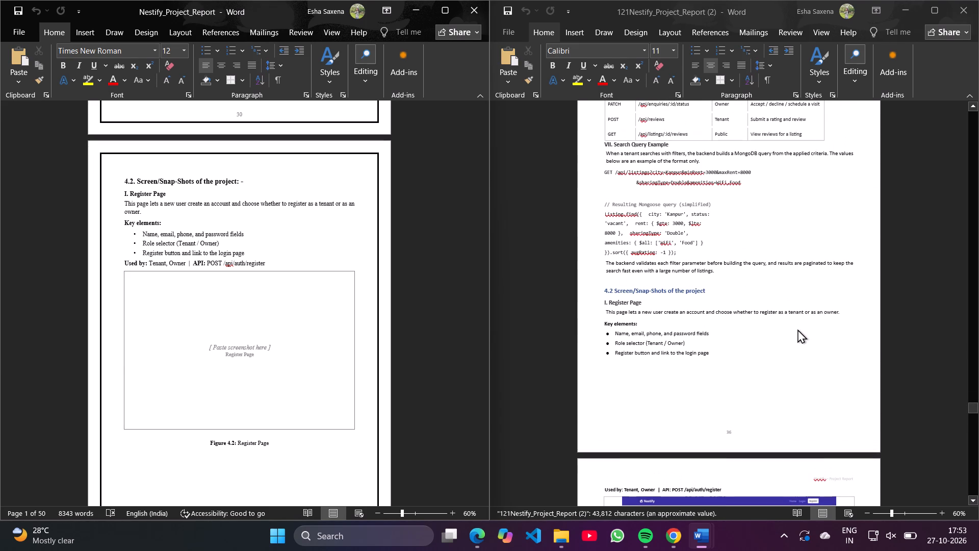
pyautogui.scroll(-2, 797, 329)
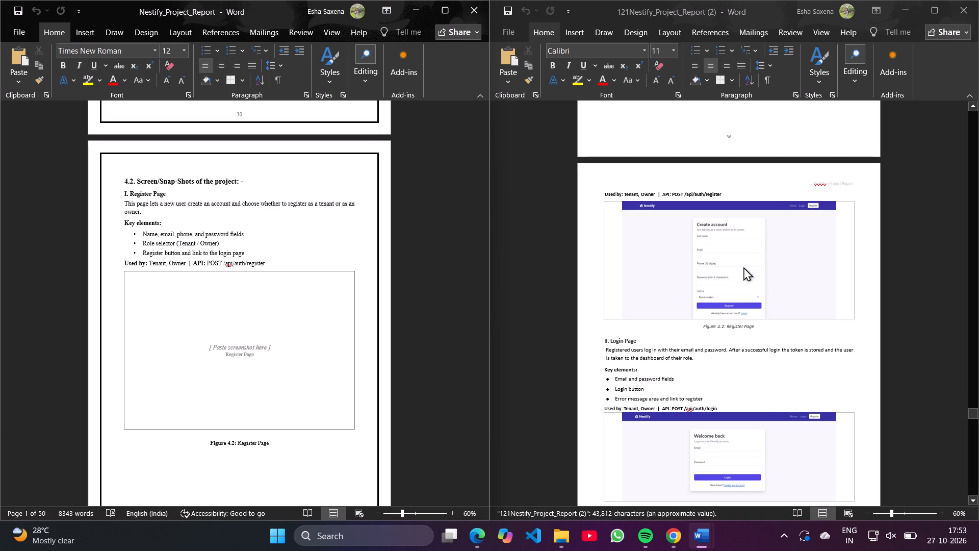
pyautogui.scroll(1, 743, 267)
pyautogui.scroll(-1, 743, 267)
pyautogui.scroll(1, 743, 267)
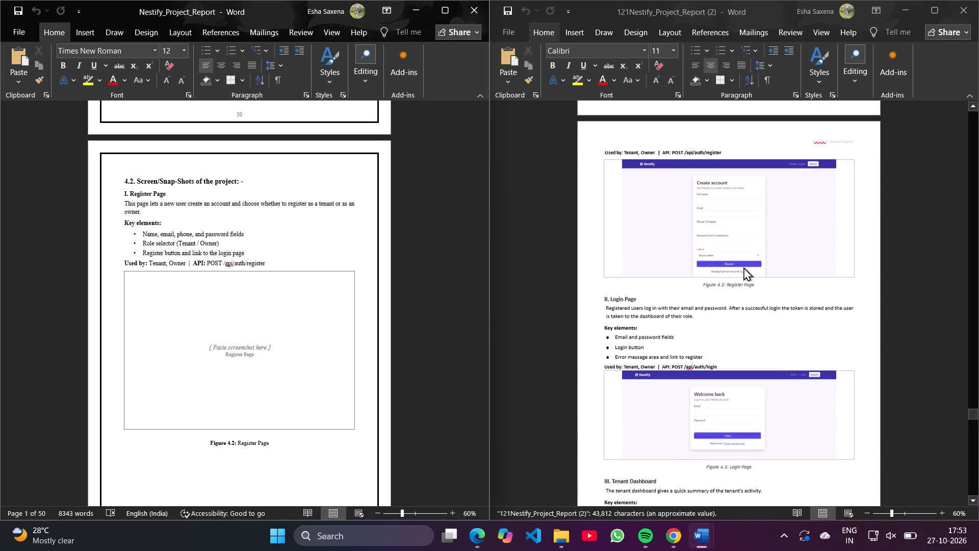
pyautogui.scroll(1, 743, 267)
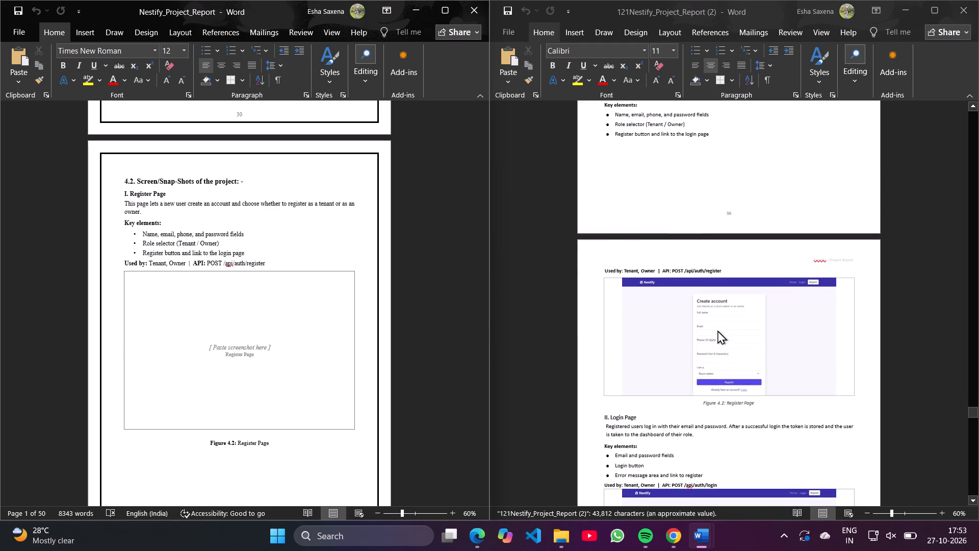
# Move the Register Page screenshot block from 121Nestify_Project_Report (2) into the Register Page placeholder of Nestify_Project_Report.
pyautogui.rightClick(717, 330)
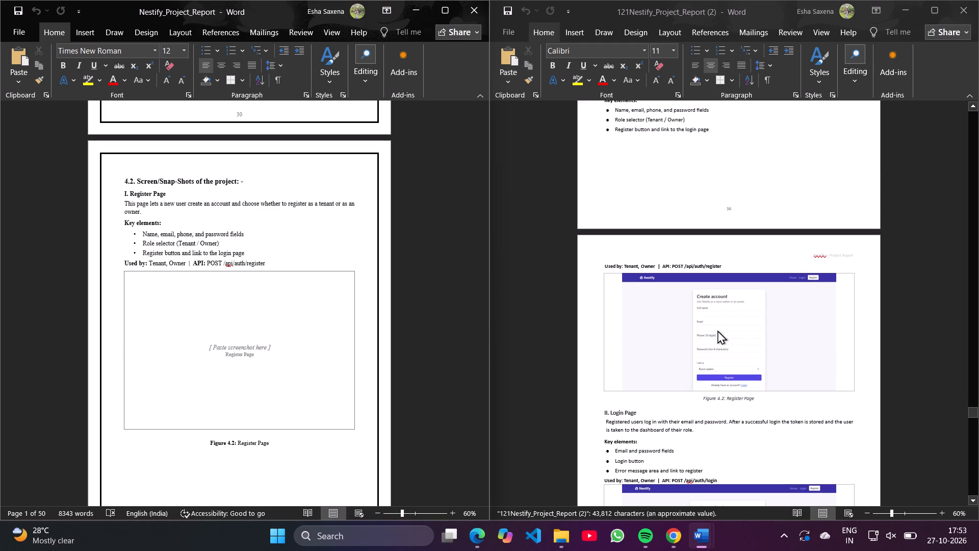
pyautogui.moveTo(717, 330); pyautogui.dragTo(674, 331)
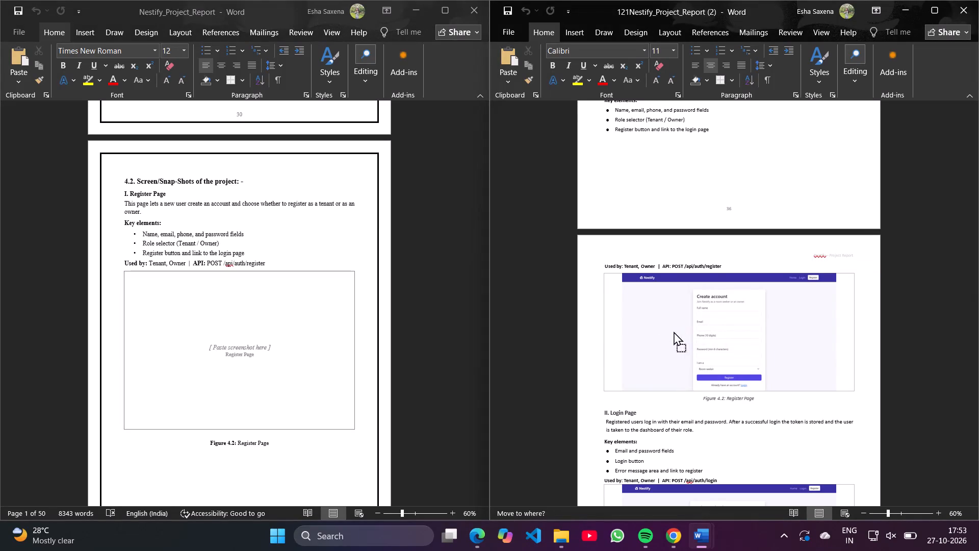
pyautogui.moveTo(674, 331); pyautogui.dragTo(291, 356)
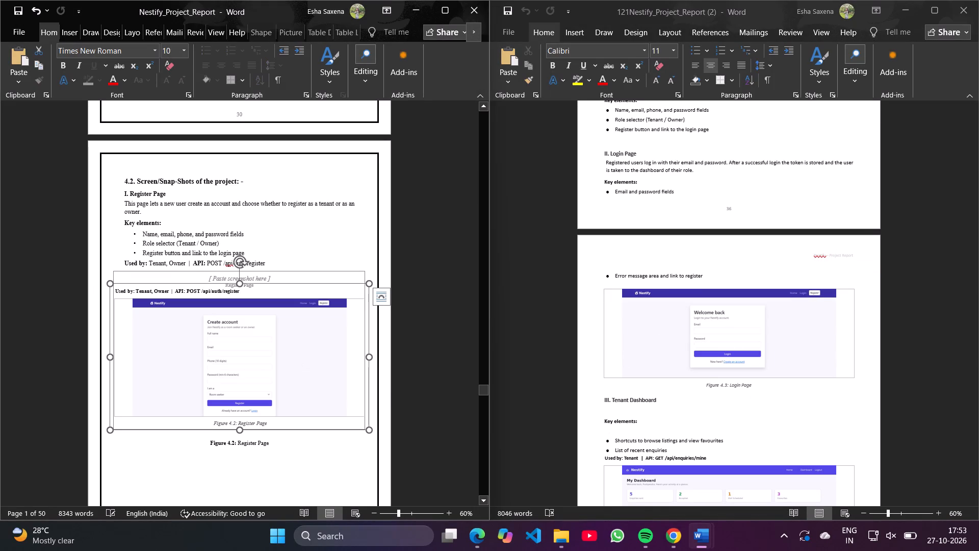
# Enlarge the moved Register Page screenshot block in height and widen it to about the page border.
pyautogui.click(239, 285)
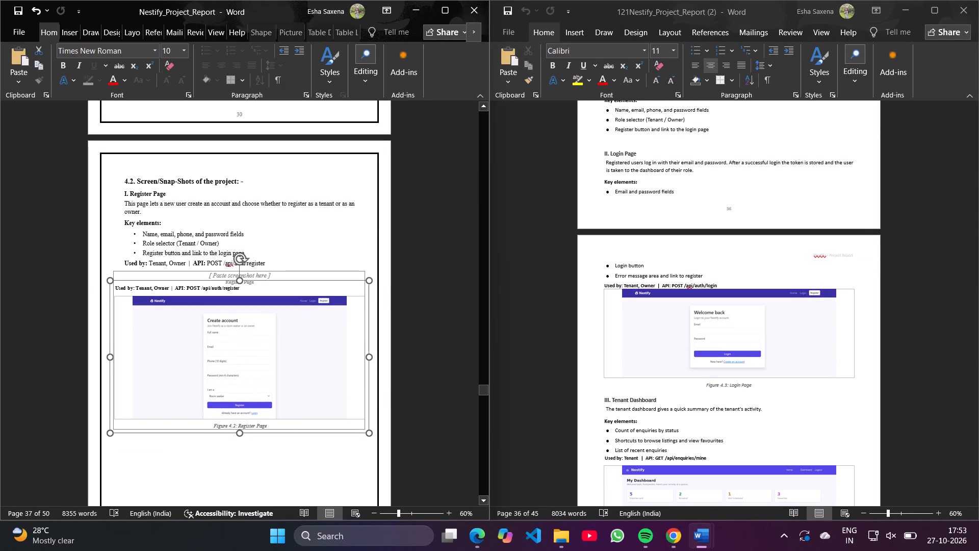
pyautogui.moveTo(308, 347); pyautogui.dragTo(308, 341)
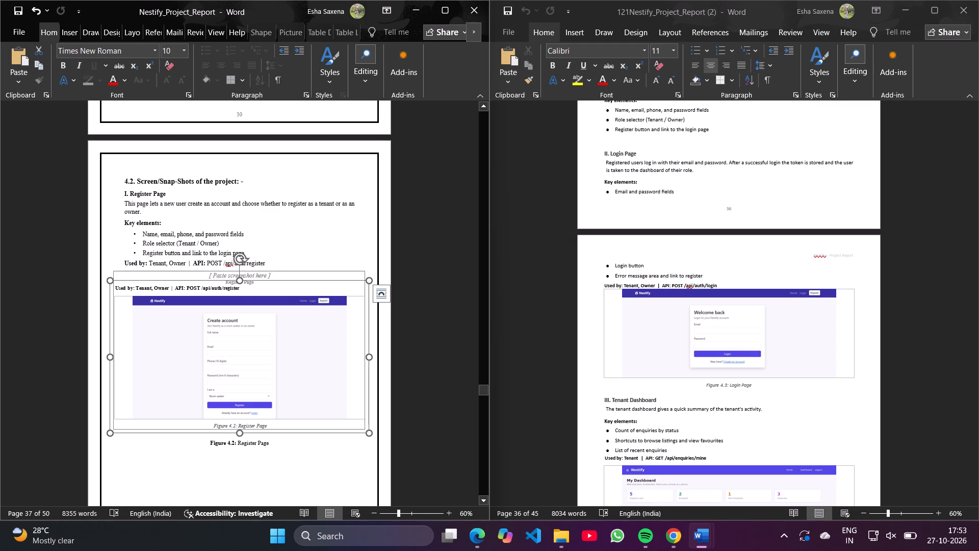
pyautogui.click(238, 278)
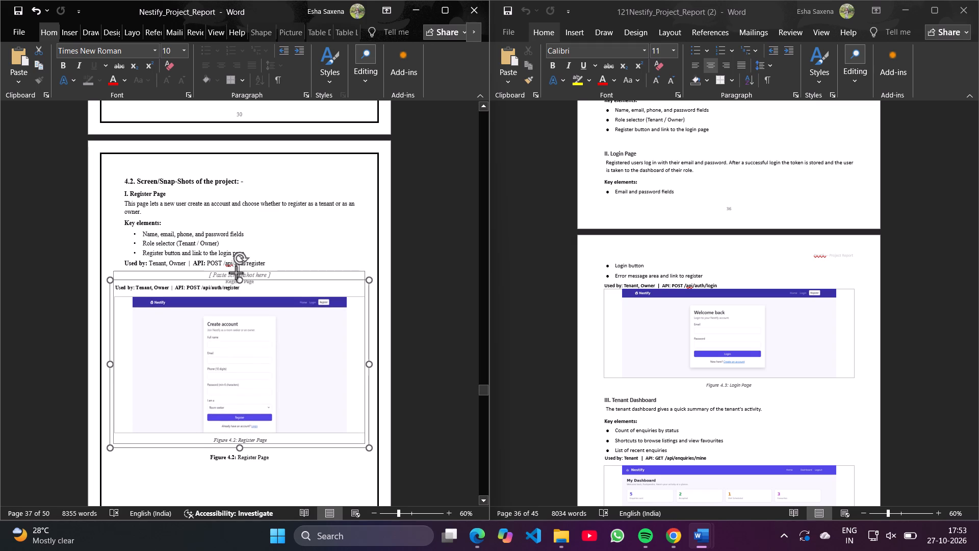
pyautogui.click(319, 467)
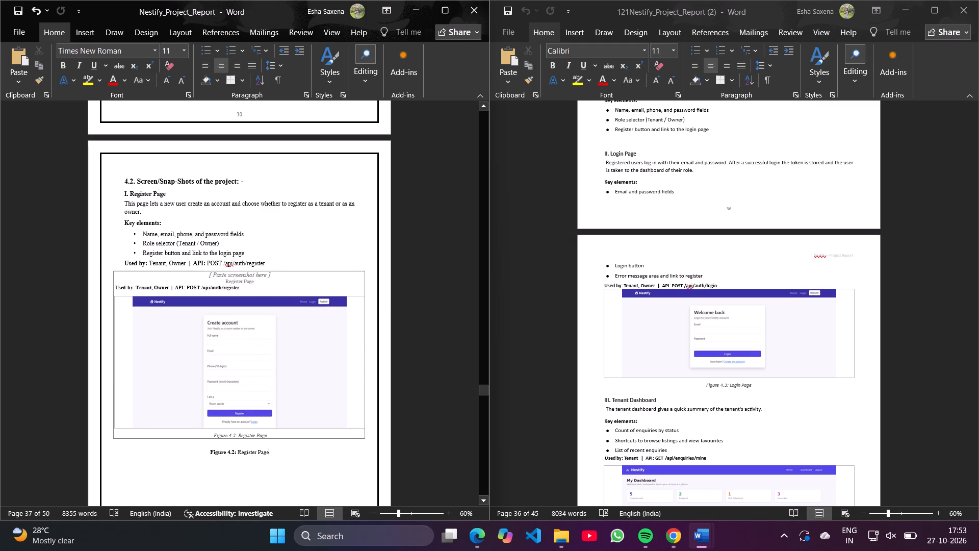
pyautogui.click(300, 343)
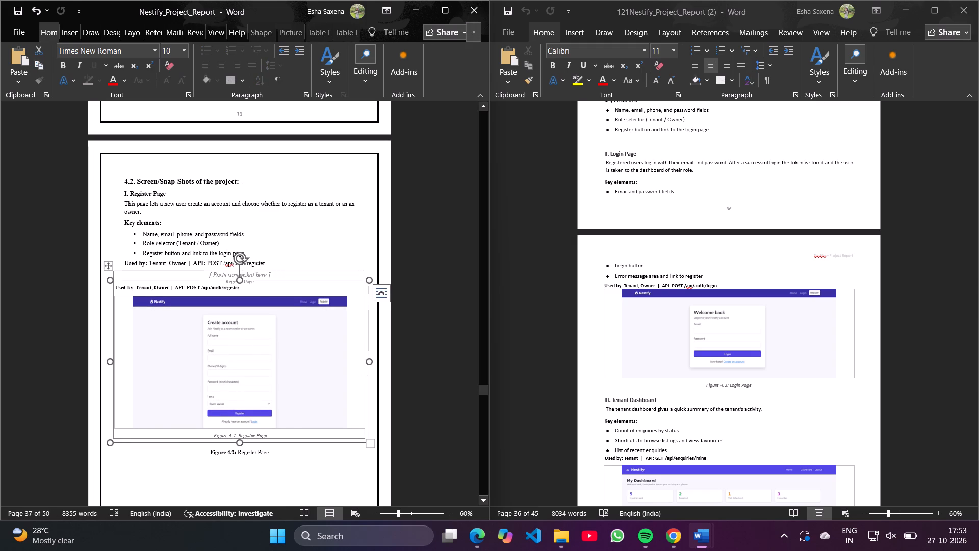
pyautogui.moveTo(369, 359); pyautogui.dragTo(384, 362)
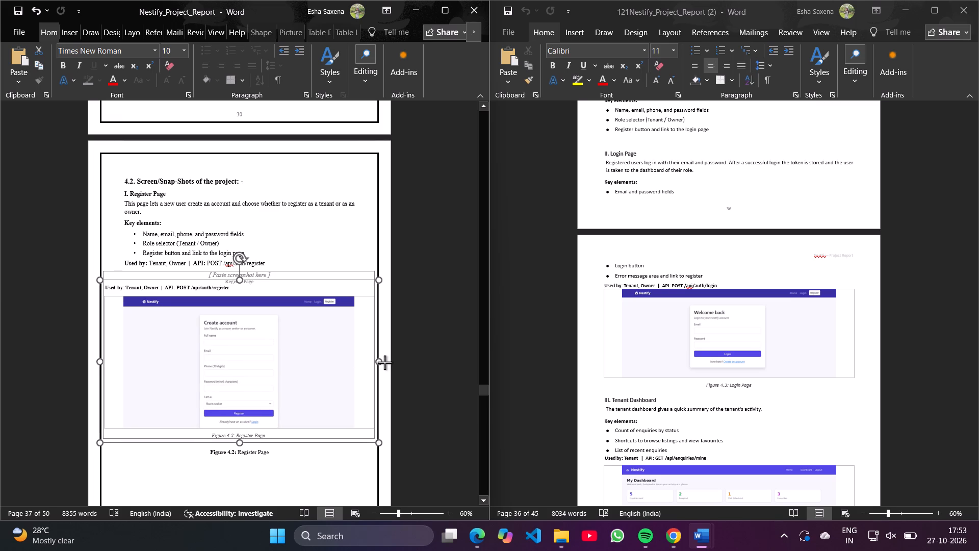
pyautogui.moveTo(384, 362); pyautogui.dragTo(391, 366)
pyautogui.click(317, 316)
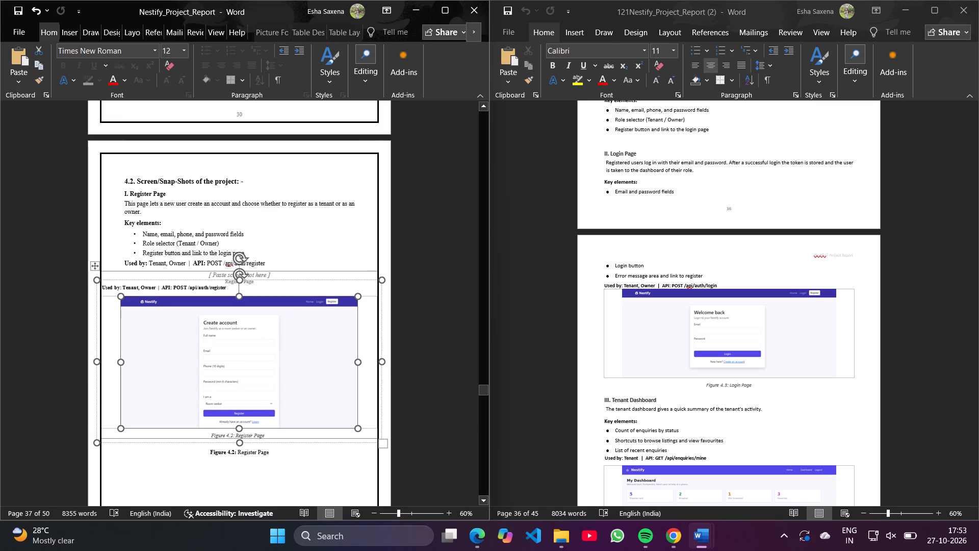
pyautogui.click(280, 266)
# Delete the placeholder texts "Register Page" and "[ Paste screenshot here ]" above the moved screenshot.
pyautogui.click(268, 282)
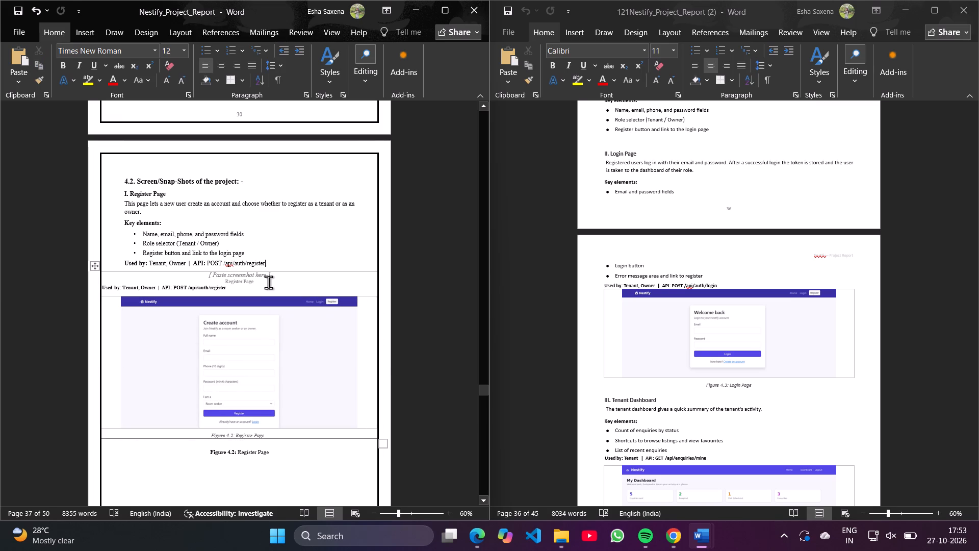
pyautogui.moveTo(268, 282); pyautogui.dragTo(213, 283)
pyautogui.press('BackSpace')
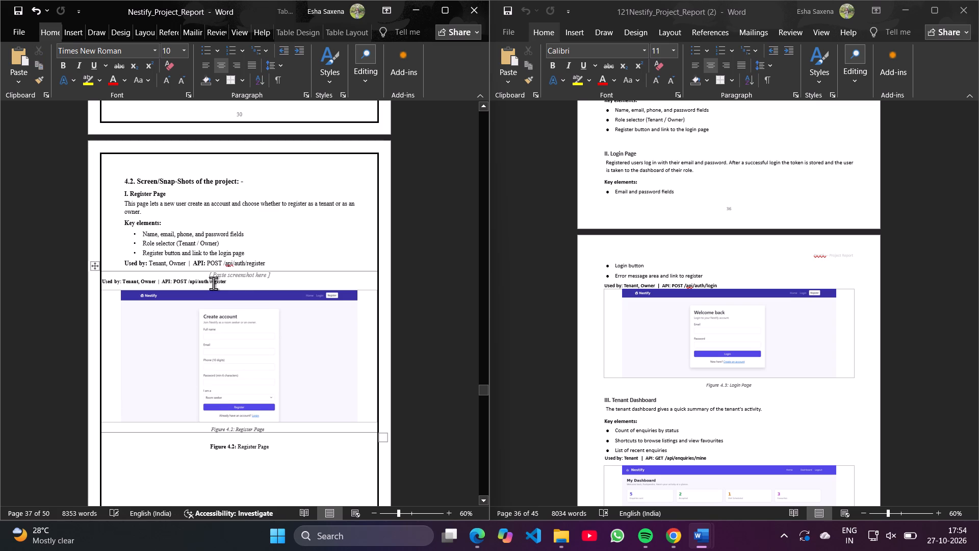
pyautogui.click(284, 275)
pyautogui.press('BackSpace')
pyautogui.press('BackSpace')
pyautogui.press('BackSpace')
pyautogui.press('BackSpace')
pyautogui.press('BackSpace')
pyautogui.press('BackSpace')
pyautogui.press('BackSpace')
pyautogui.press('BackSpace')
pyautogui.press('BackSpace')
pyautogui.press('BackSpace')
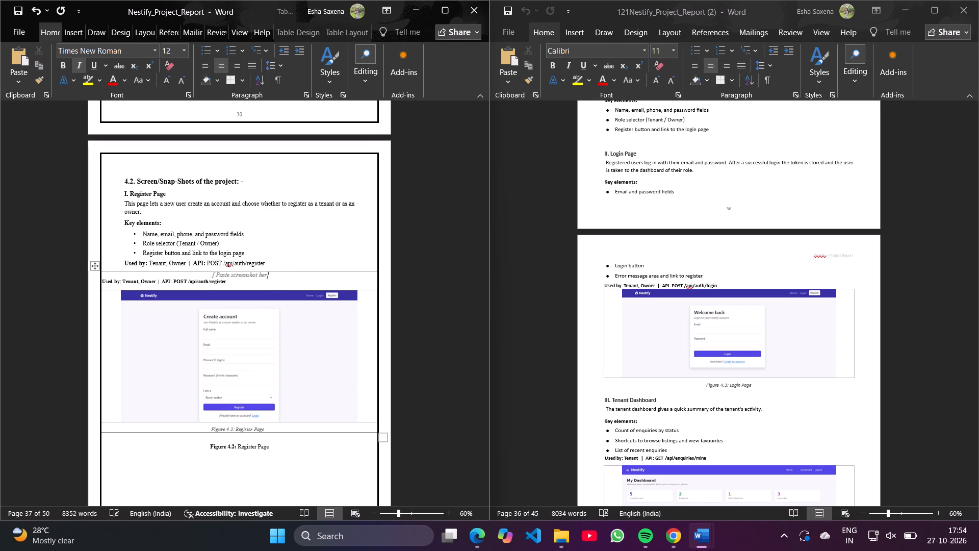
pyautogui.press('BackSpace')
pyautogui.press('BackSpace')
pyautogui.press('BackSpace')
pyautogui.press('BackSpace')
pyautogui.press('BackSpace')
pyautogui.press('BackSpace')
pyautogui.press('BackSpace')
pyautogui.press('BackSpace')
pyautogui.press('BackSpace')
pyautogui.press('BackSpace')
pyautogui.press('BackSpace')
pyautogui.press('BackSpace')
pyautogui.press('BackSpace')
pyautogui.press('BackSpace')
pyautogui.press('BackSpace')
pyautogui.press('BackSpace')
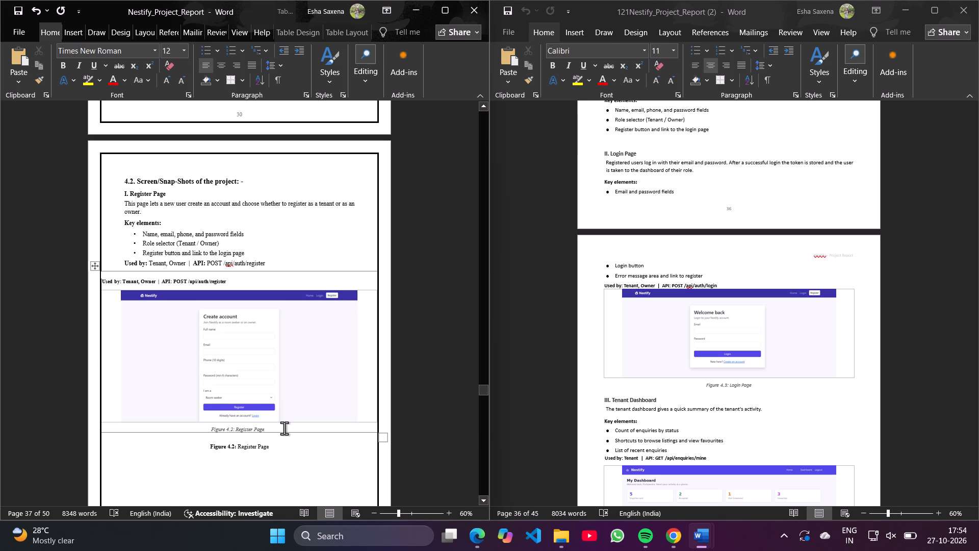
# Delete the duplicate italic caption "Figure 4.2: Register Page" inside the moved block, keeping the report's own bold caption.
pyautogui.click(284, 428)
pyautogui.press('BackSpace')
pyautogui.press('BackSpace')
pyautogui.press('BackSpace')
pyautogui.press('BackSpace')
pyautogui.press('BackSpace')
pyautogui.press('BackSpace')
pyautogui.press('BackSpace')
pyautogui.press('BackSpace')
pyautogui.press('BackSpace')
pyautogui.press('BackSpace')
pyautogui.press('BackSpace')
pyautogui.press('BackSpace')
pyautogui.press('BackSpace')
pyautogui.press('BackSpace')
pyautogui.press('BackSpace')
pyautogui.press('BackSpace')
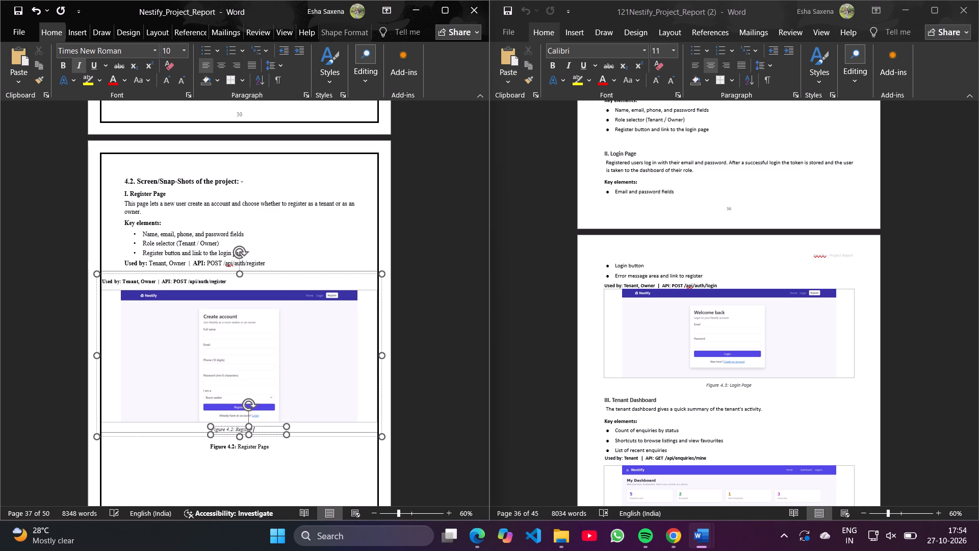
pyautogui.press('BackSpace')
pyautogui.press('BackSpace')
pyautogui.press('BackSpace')
pyautogui.press('BackSpace')
pyautogui.press('BackSpace')
pyautogui.press('BackSpace')
pyautogui.press('BackSpace')
pyautogui.press('BackSpace')
pyautogui.press('BackSpace')
pyautogui.click(270, 450)
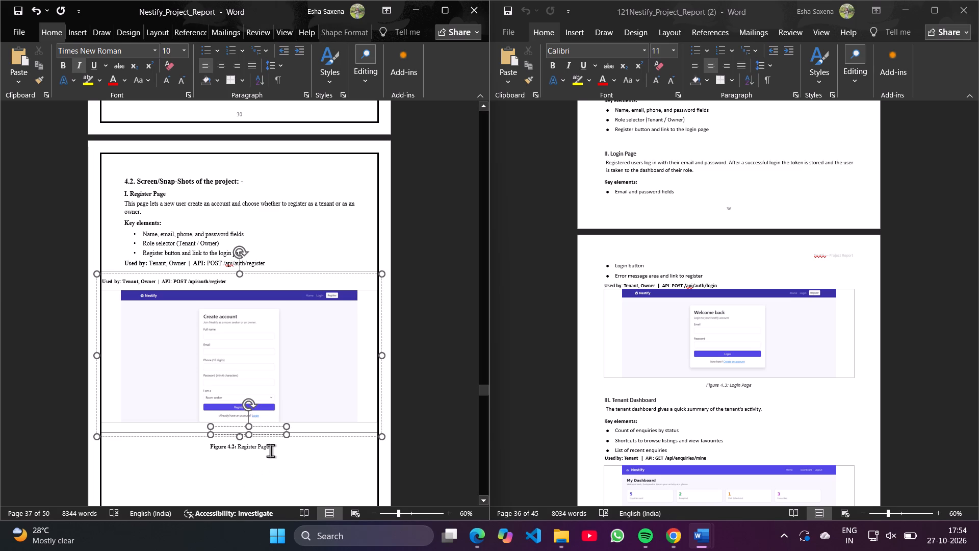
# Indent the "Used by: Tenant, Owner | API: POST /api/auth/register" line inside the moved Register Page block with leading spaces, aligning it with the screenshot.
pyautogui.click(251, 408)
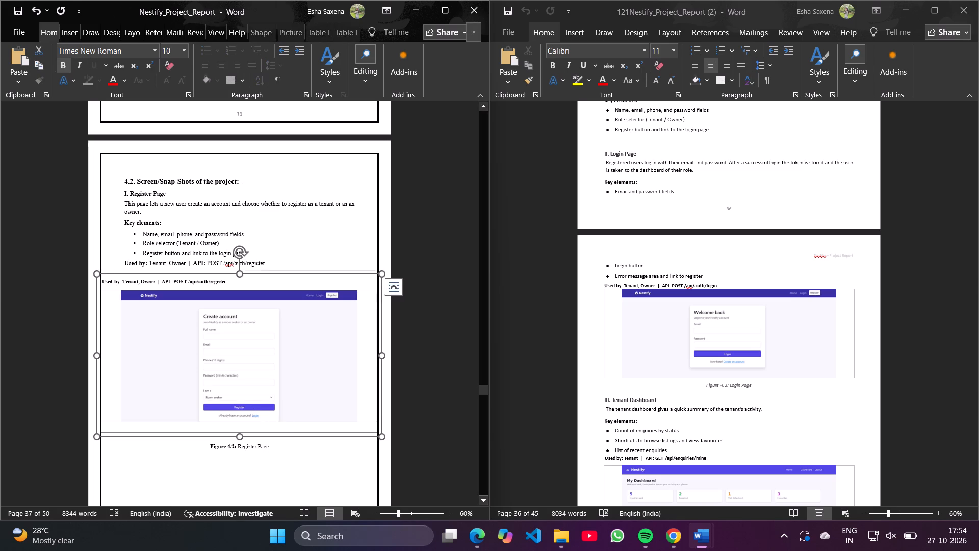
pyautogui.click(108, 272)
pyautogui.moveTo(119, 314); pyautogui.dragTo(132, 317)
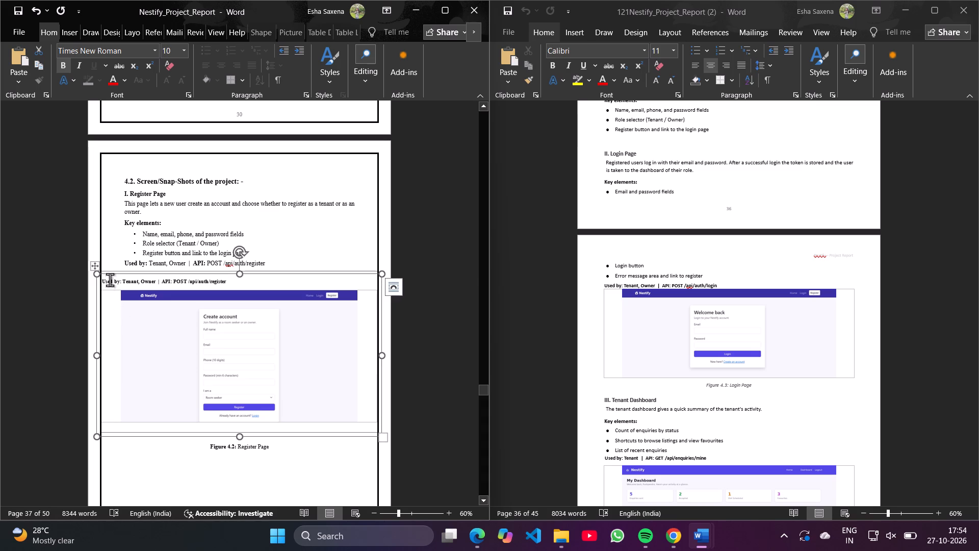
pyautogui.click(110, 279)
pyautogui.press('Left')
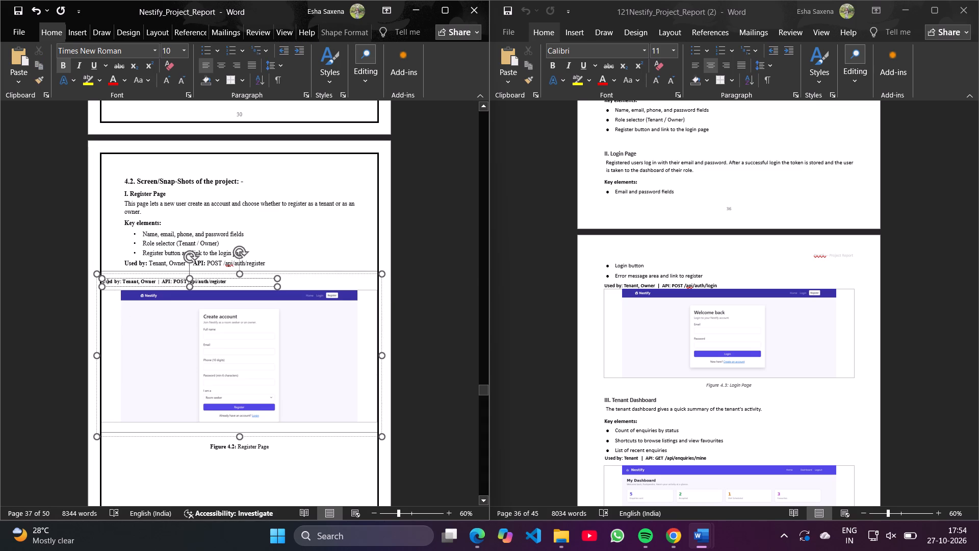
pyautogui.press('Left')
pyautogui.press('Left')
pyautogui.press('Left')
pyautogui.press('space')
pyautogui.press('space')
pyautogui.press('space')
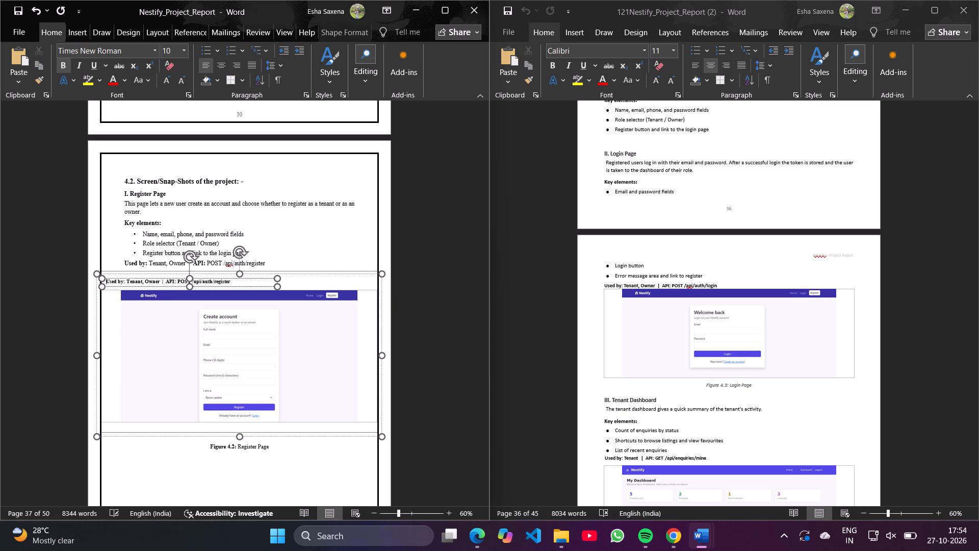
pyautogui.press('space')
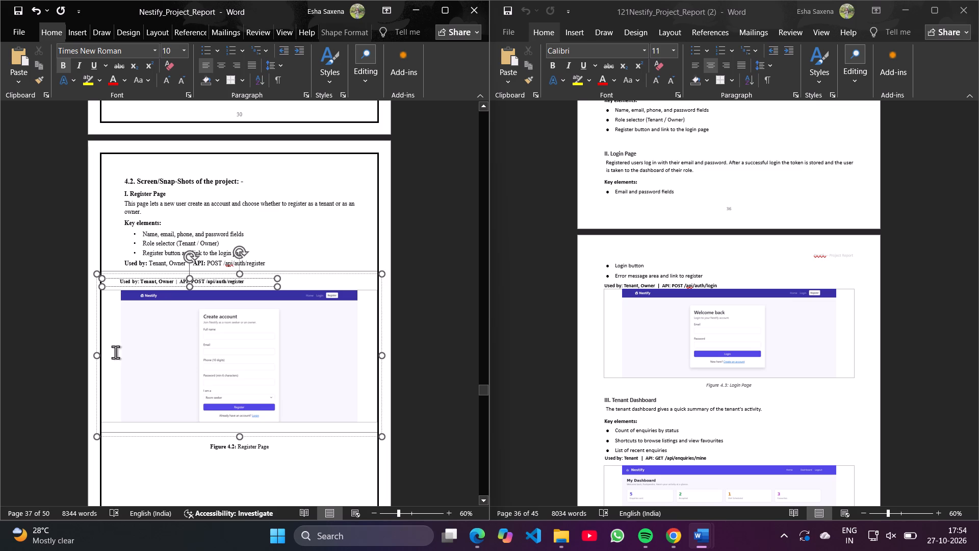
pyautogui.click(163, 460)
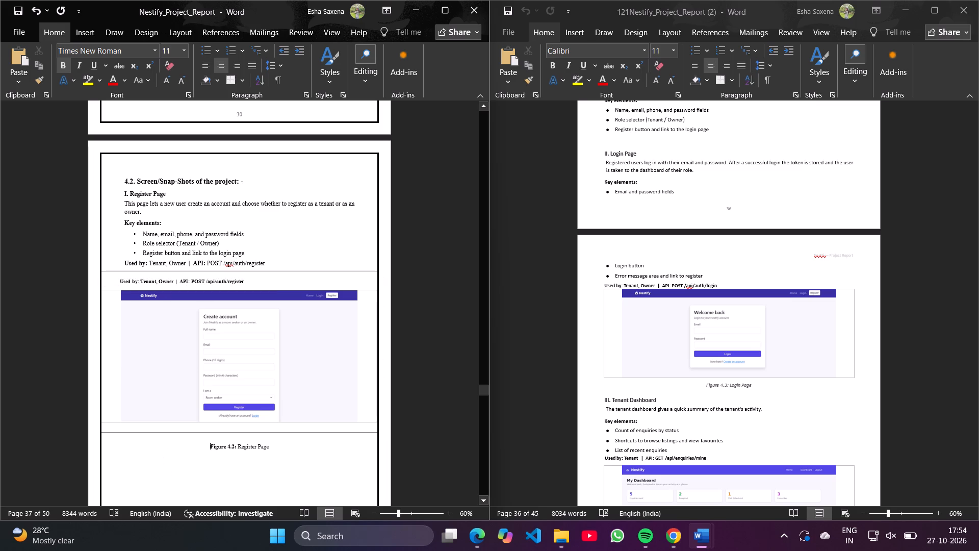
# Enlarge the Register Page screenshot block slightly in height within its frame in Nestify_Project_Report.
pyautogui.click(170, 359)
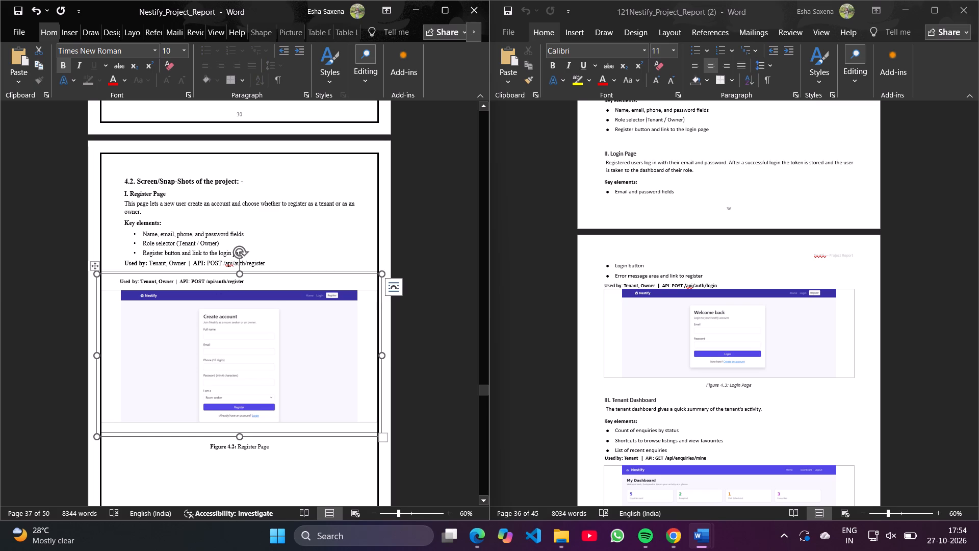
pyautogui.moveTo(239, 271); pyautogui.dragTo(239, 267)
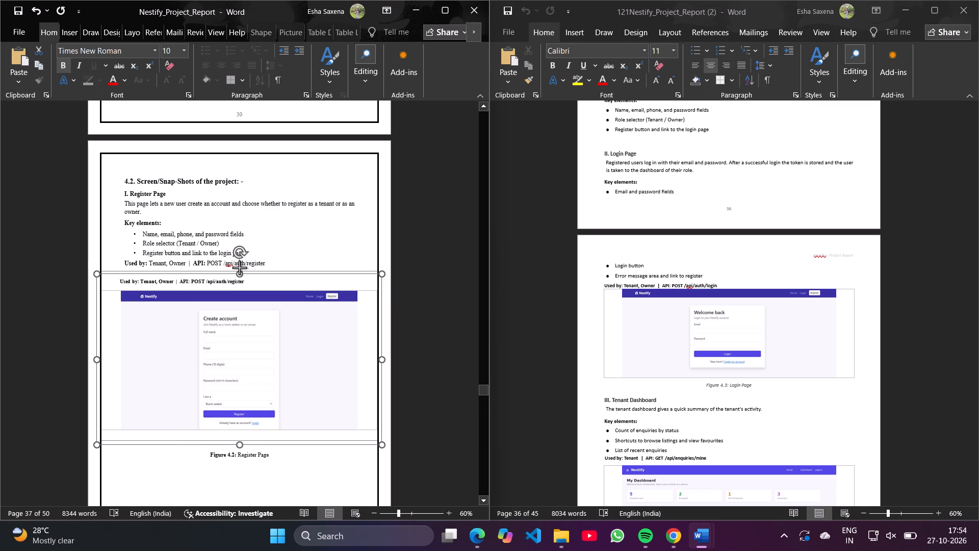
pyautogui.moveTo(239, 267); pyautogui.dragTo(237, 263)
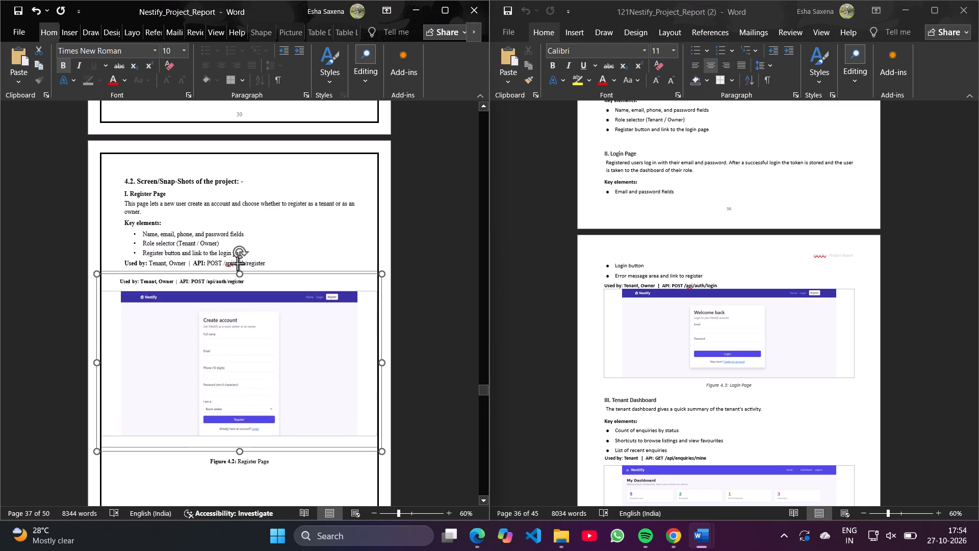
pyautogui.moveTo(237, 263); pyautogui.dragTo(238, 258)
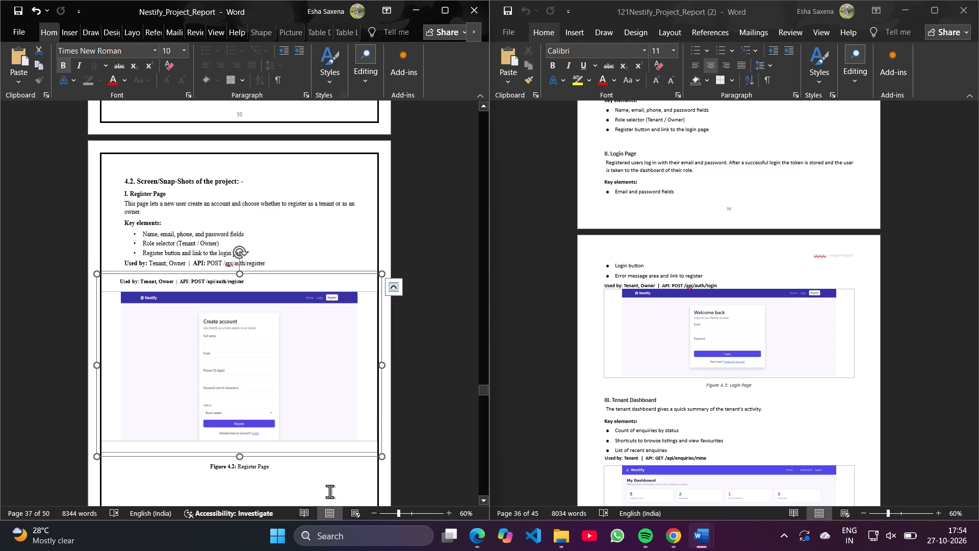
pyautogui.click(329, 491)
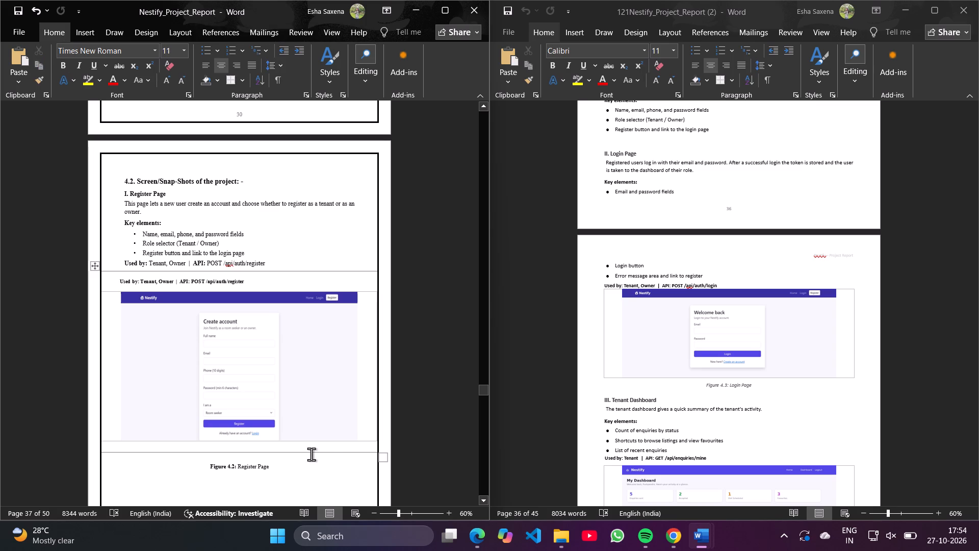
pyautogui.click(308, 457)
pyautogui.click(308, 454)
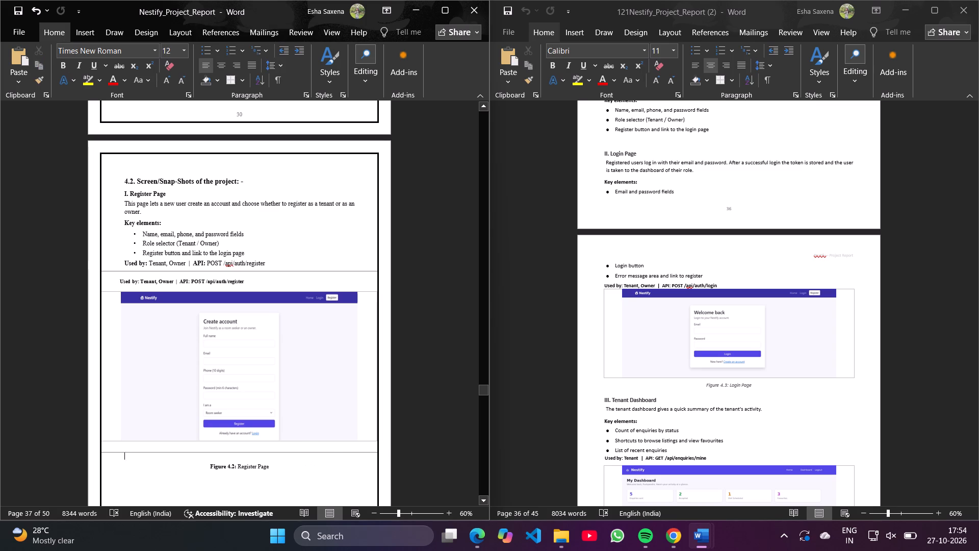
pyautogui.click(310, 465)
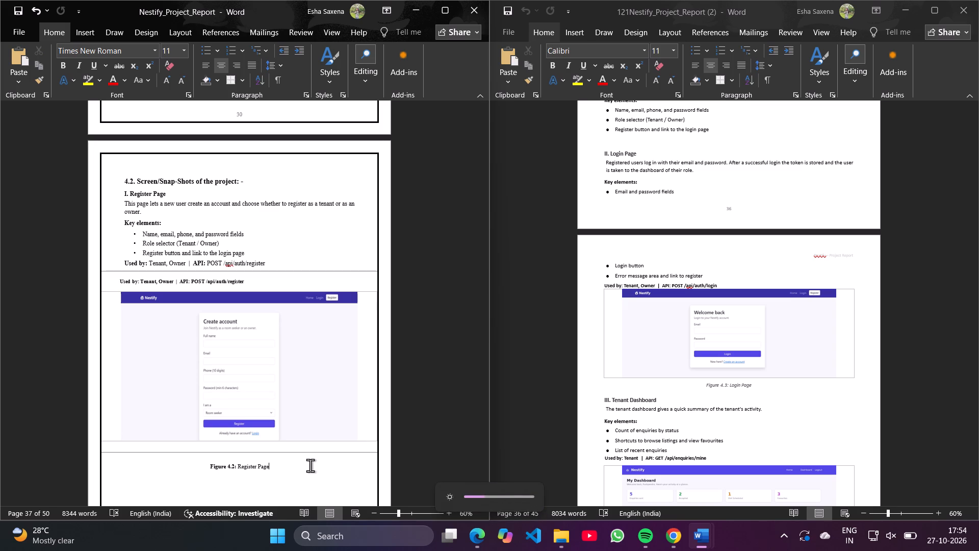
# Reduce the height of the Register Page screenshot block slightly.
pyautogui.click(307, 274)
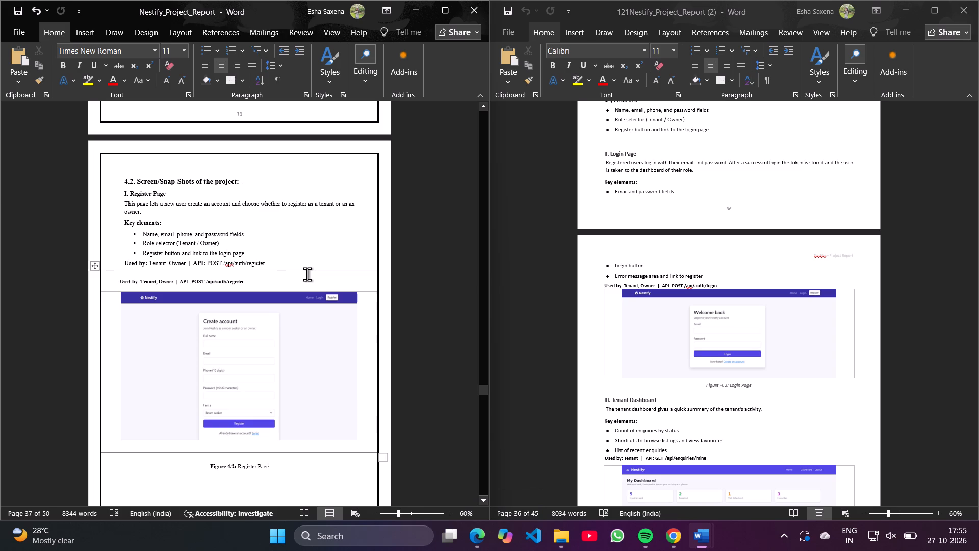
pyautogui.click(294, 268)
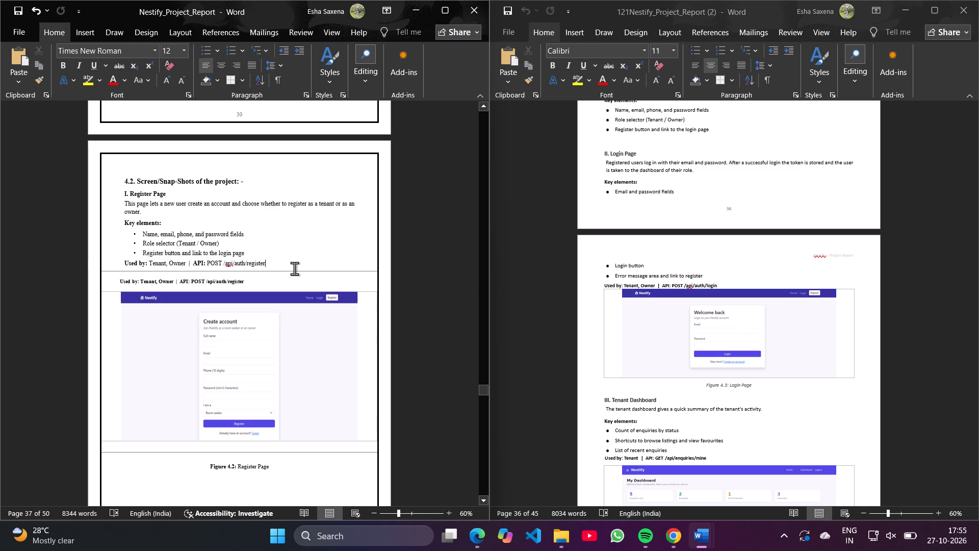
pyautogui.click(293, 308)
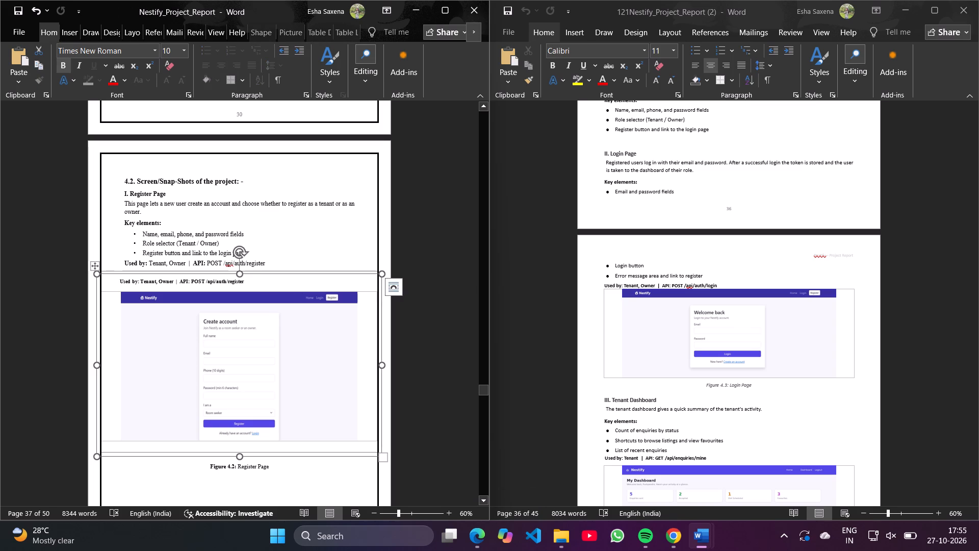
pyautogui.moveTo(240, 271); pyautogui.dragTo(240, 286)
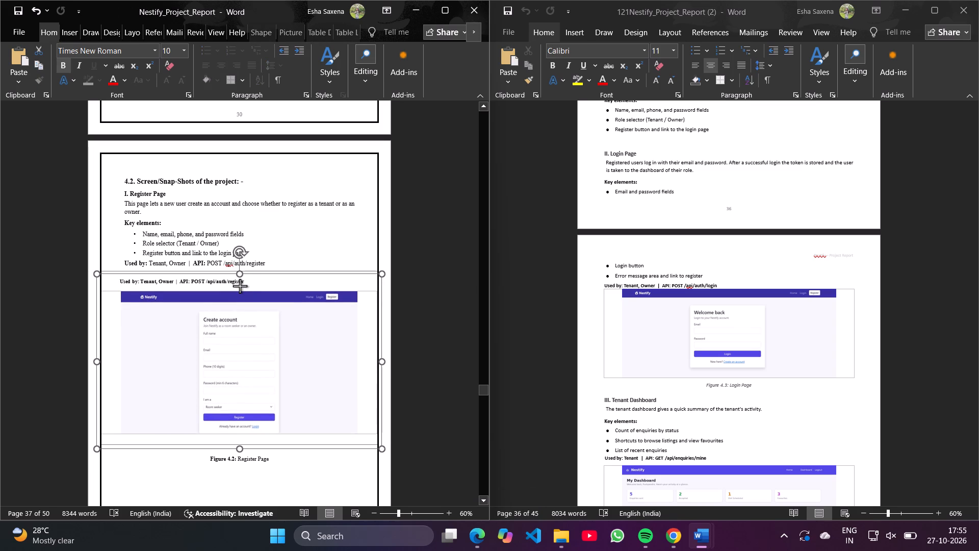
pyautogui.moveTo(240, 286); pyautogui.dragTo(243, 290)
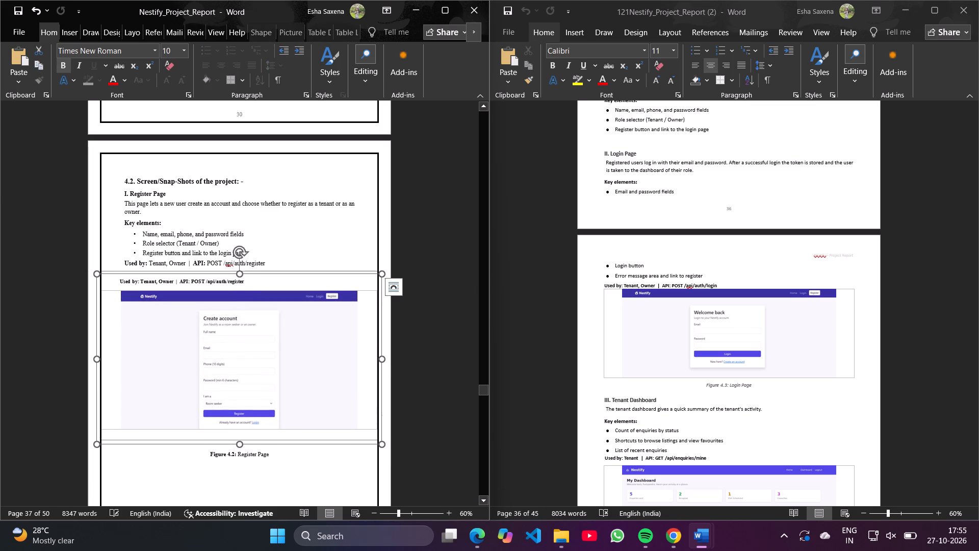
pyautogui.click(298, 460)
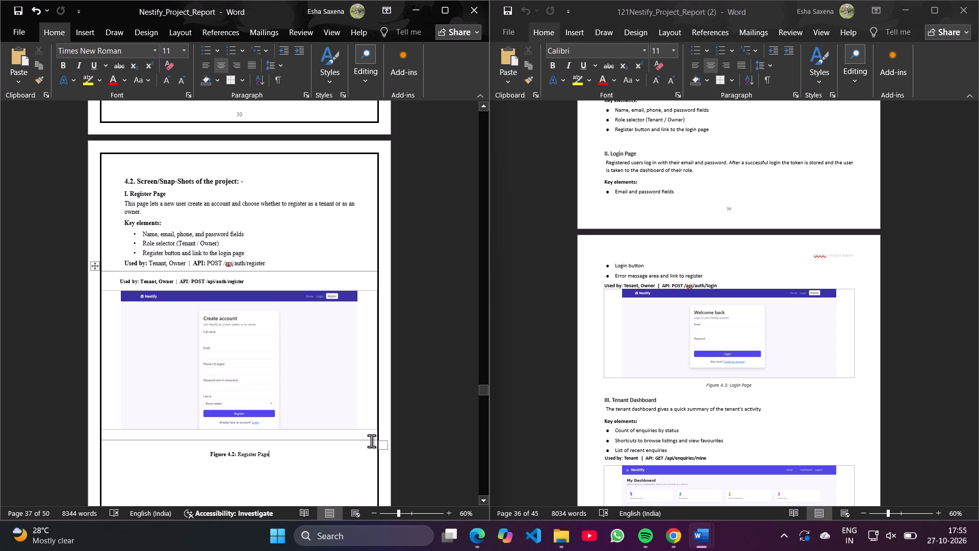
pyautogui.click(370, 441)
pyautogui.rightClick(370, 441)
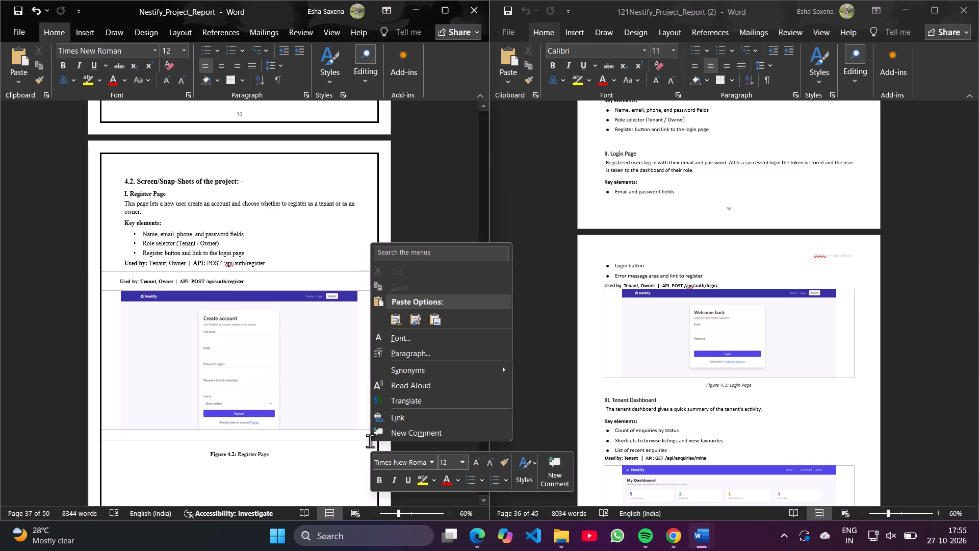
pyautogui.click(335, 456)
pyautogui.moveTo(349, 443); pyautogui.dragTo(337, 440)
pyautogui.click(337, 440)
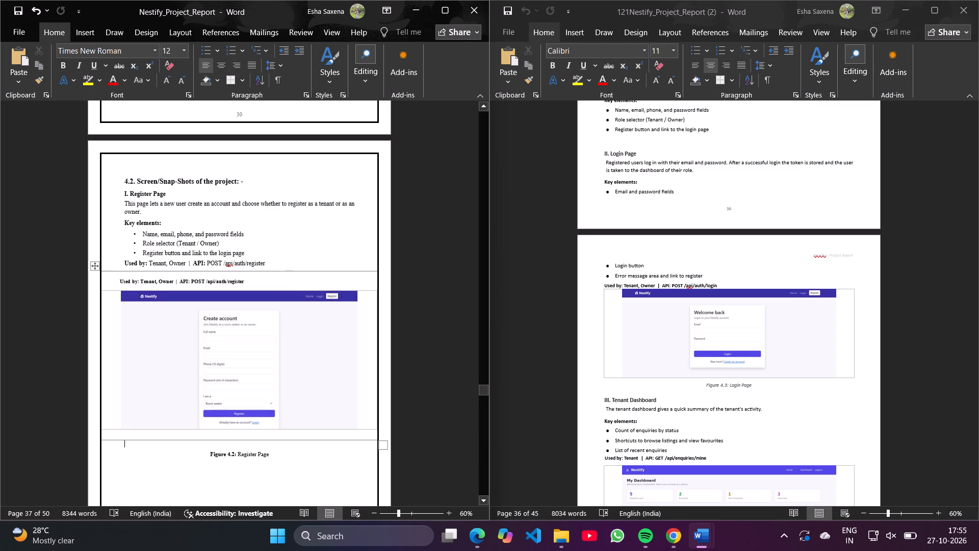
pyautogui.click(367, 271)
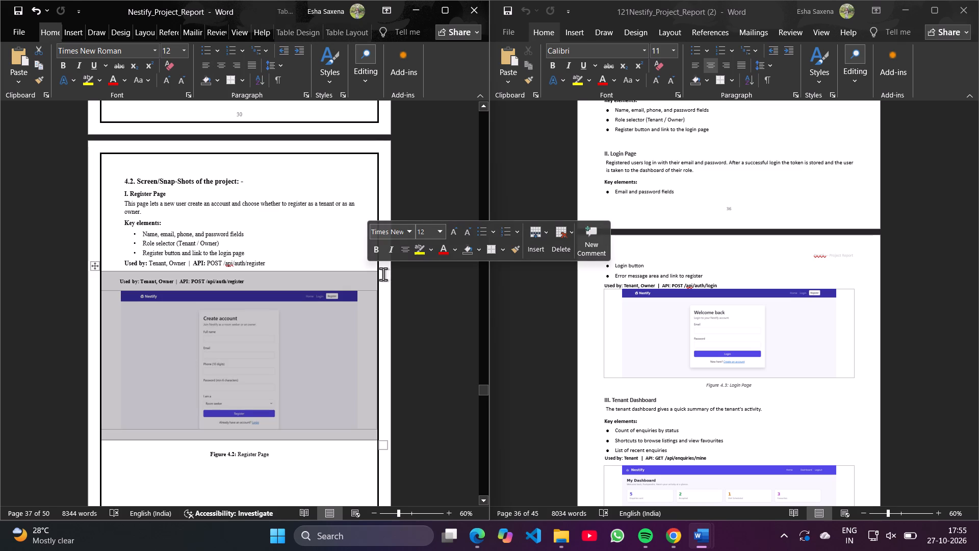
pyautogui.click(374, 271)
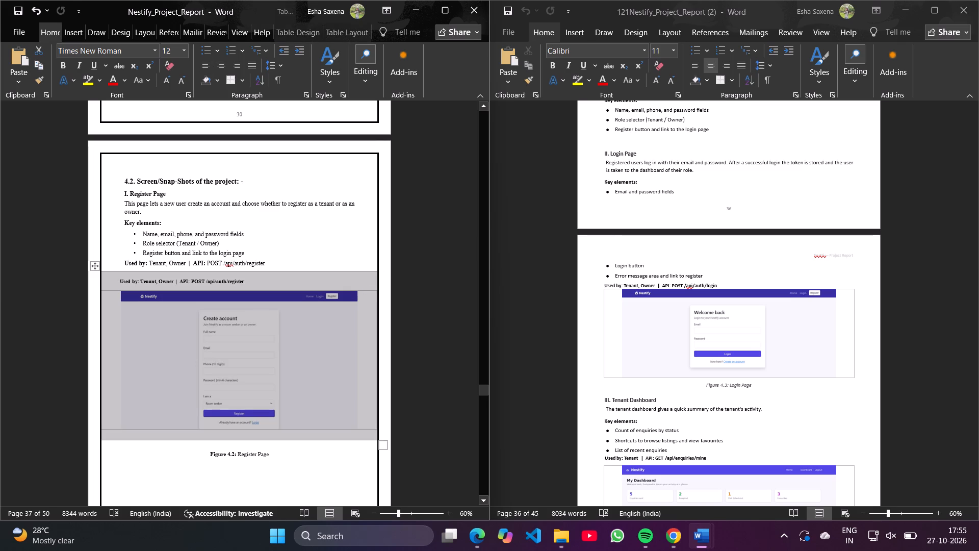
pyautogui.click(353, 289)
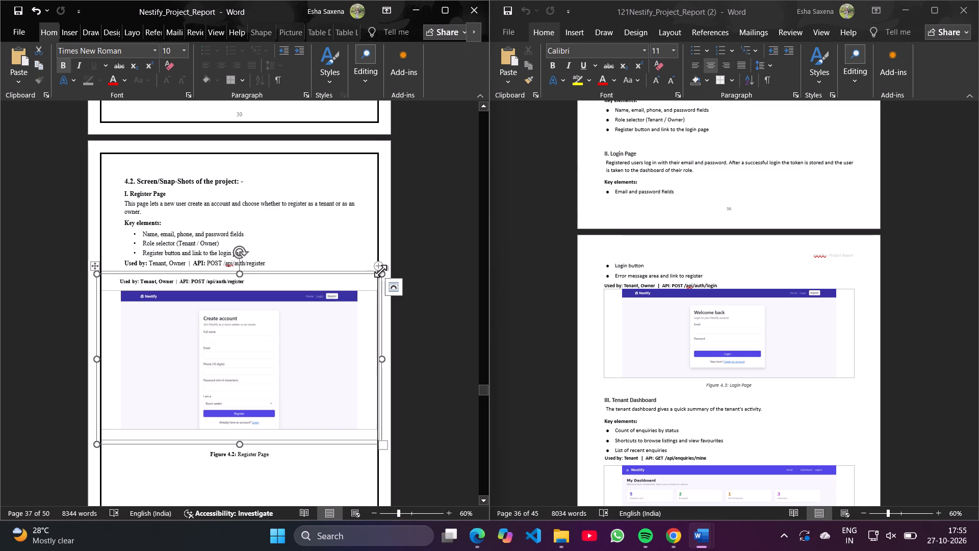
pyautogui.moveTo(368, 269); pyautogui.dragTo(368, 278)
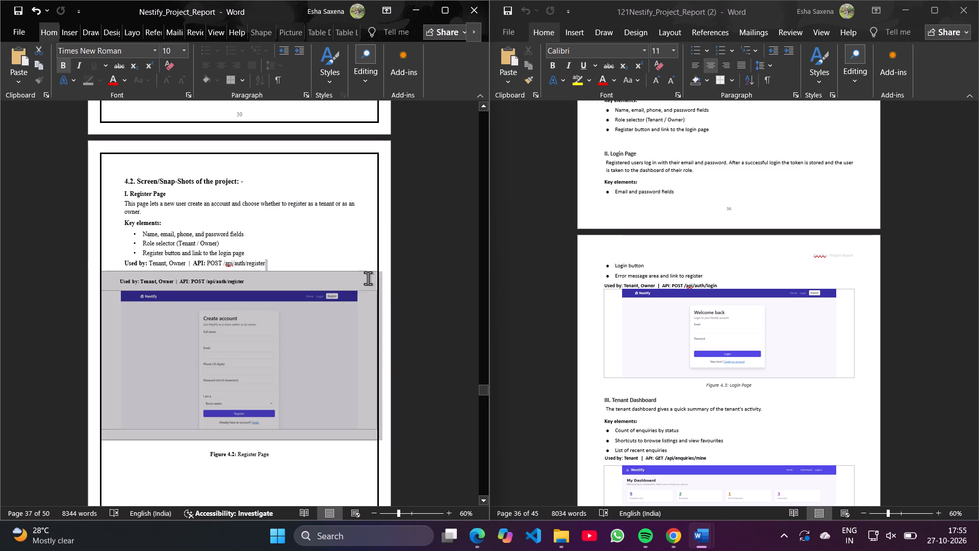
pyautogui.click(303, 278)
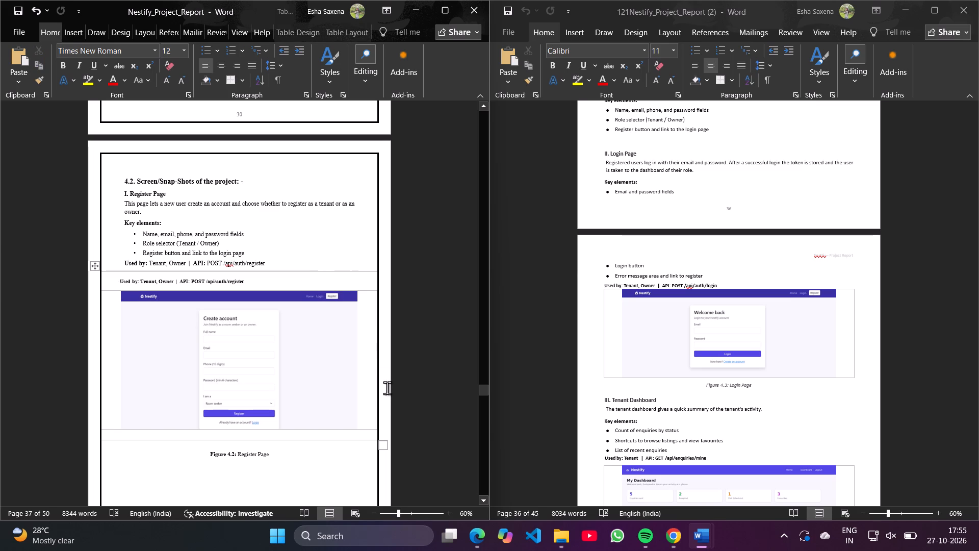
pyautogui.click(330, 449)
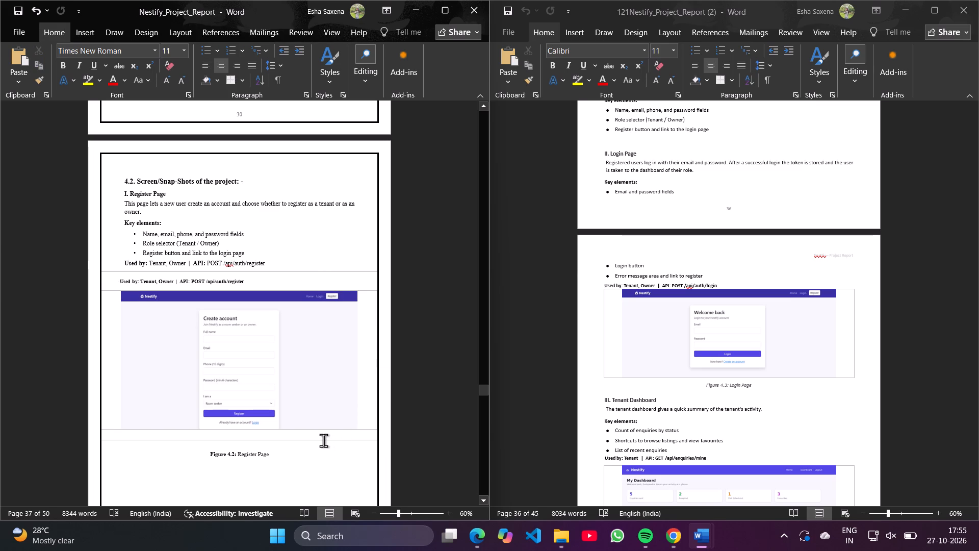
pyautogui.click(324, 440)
# Cut the whole Register Page screenshot block out of its frame in Nestify_Project_Report and place the cursor in the empty frame.
pyautogui.click(310, 407)
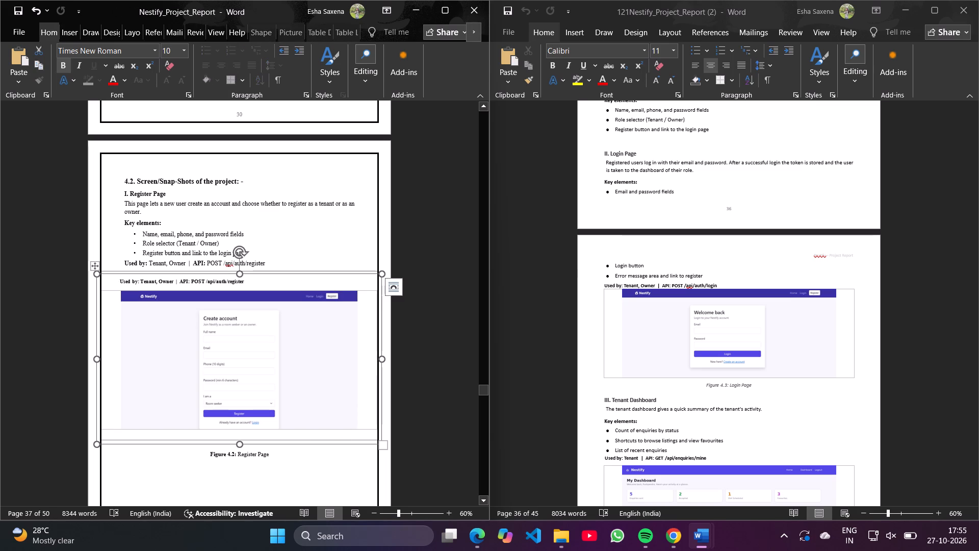
pyautogui.rightClick(227, 420)
pyautogui.click(294, 205)
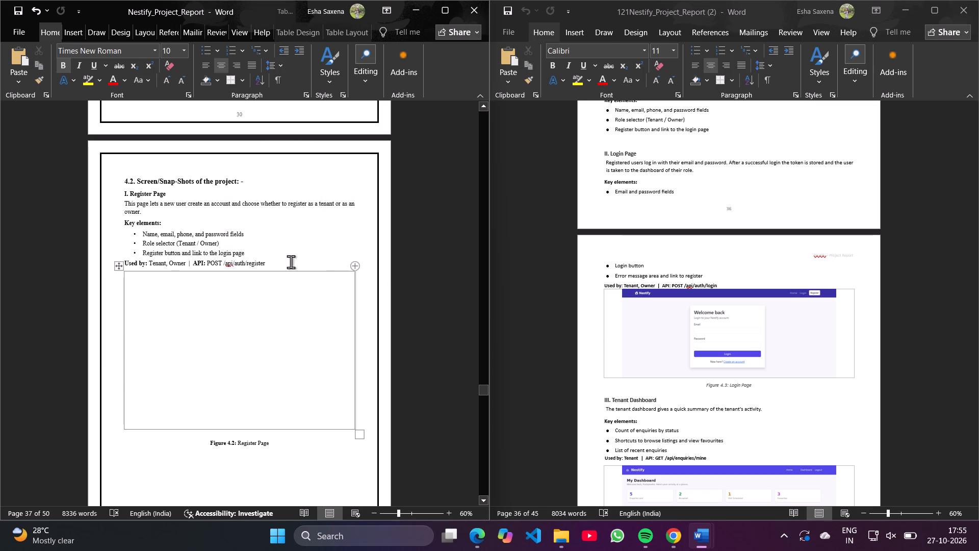
pyautogui.click(131, 284)
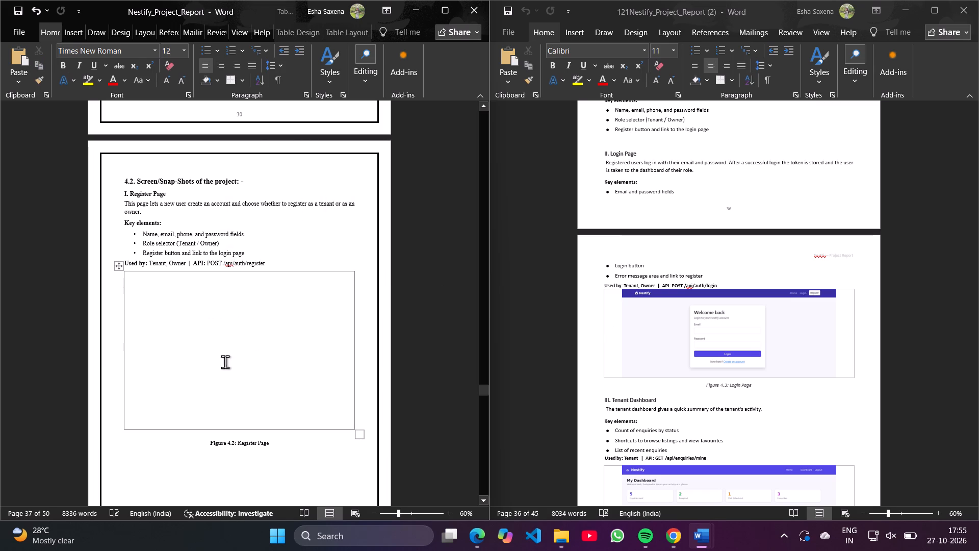
pyautogui.click(240, 360)
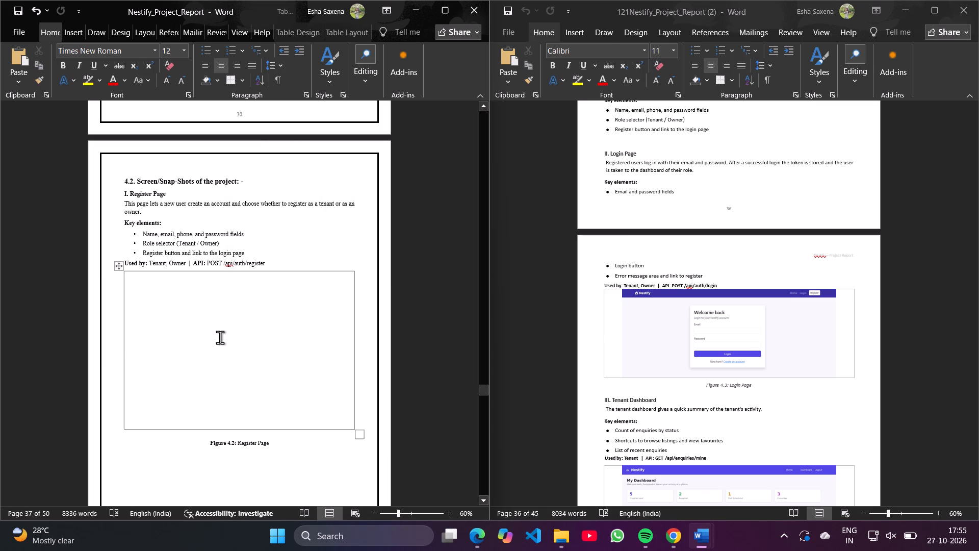
pyautogui.click(220, 337)
pyautogui.click(131, 274)
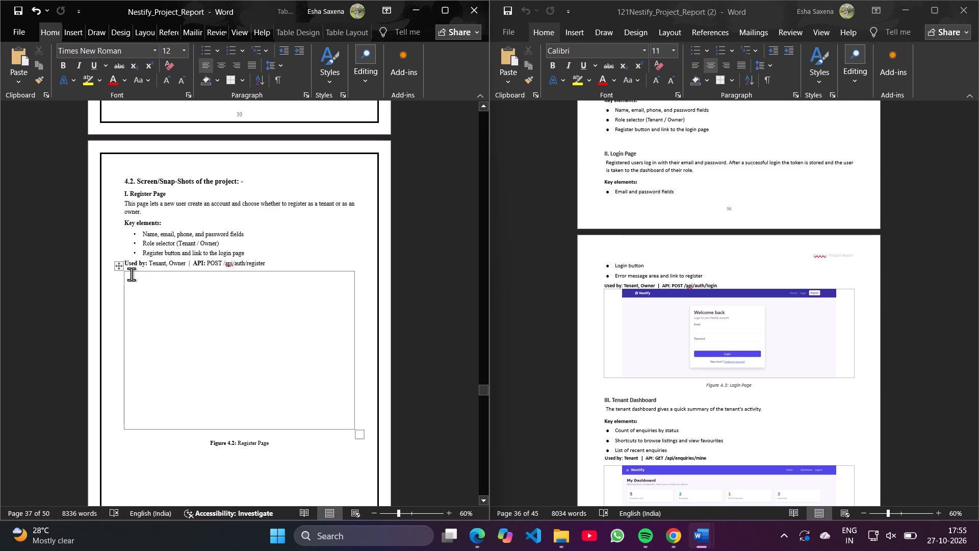
pyautogui.click(130, 280)
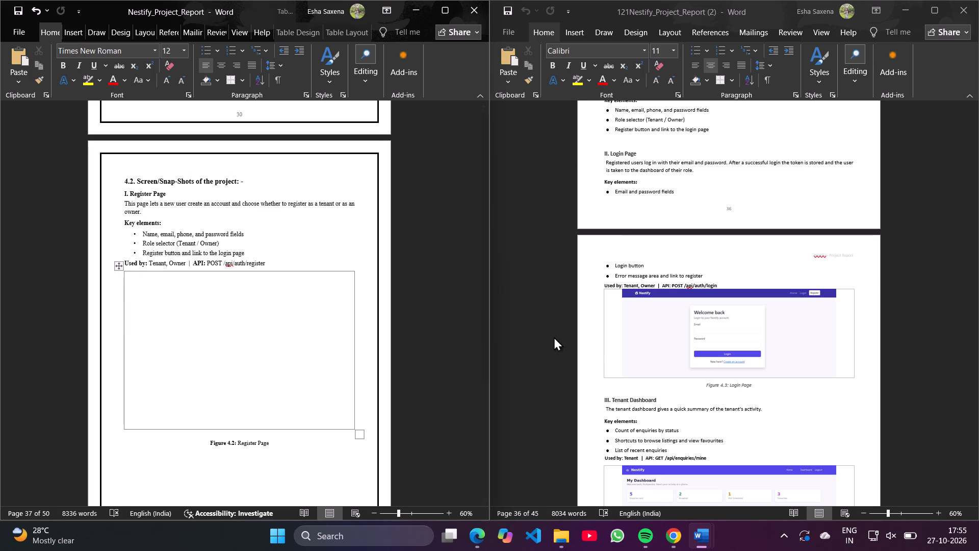
# Move the Login Page screenshot block from 121Nestify_Project_Report (2) into the empty Register Page frame in Nestify_Project_Report.
pyautogui.moveTo(711, 313); pyautogui.dragTo(648, 311)
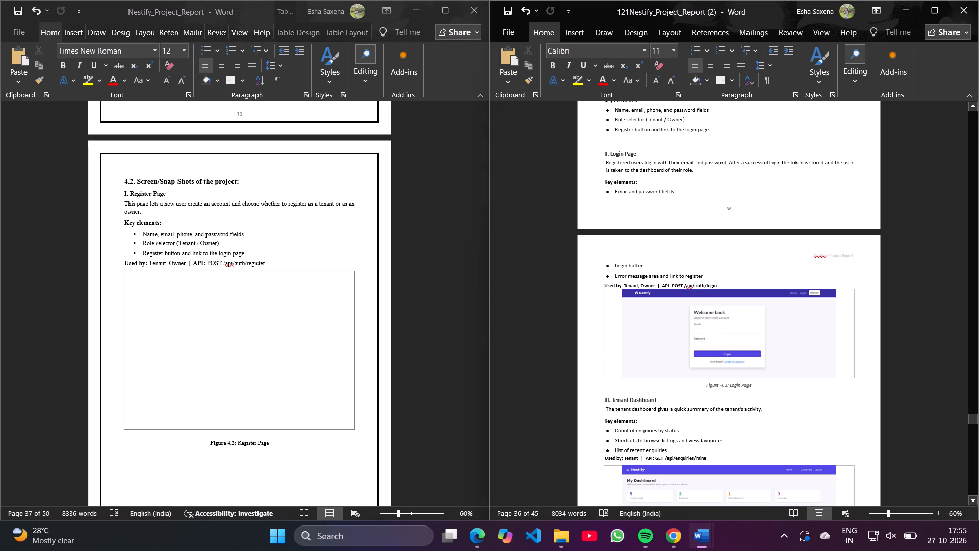
pyautogui.moveTo(648, 311); pyautogui.dragTo(672, 344)
pyautogui.moveTo(672, 344); pyautogui.dragTo(322, 334)
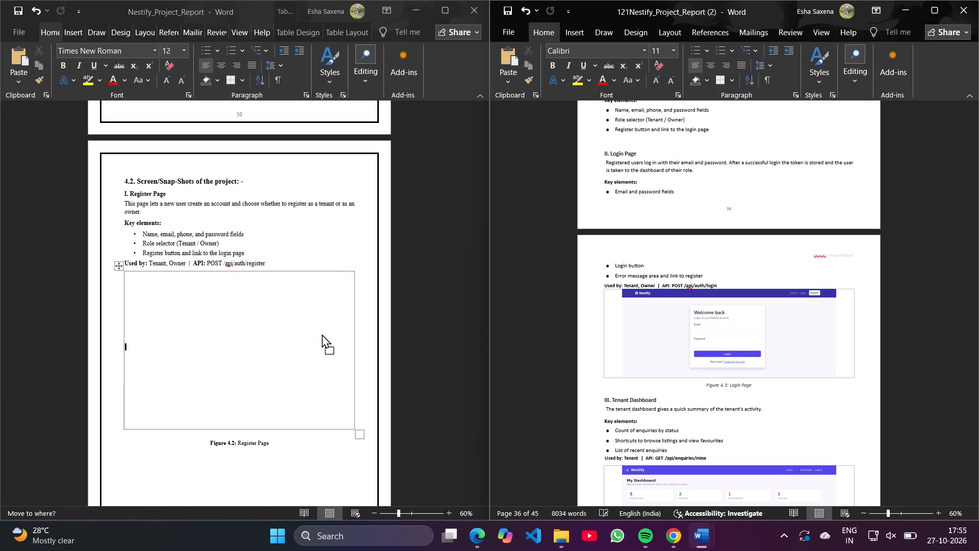
pyautogui.moveTo(322, 334); pyautogui.dragTo(315, 334)
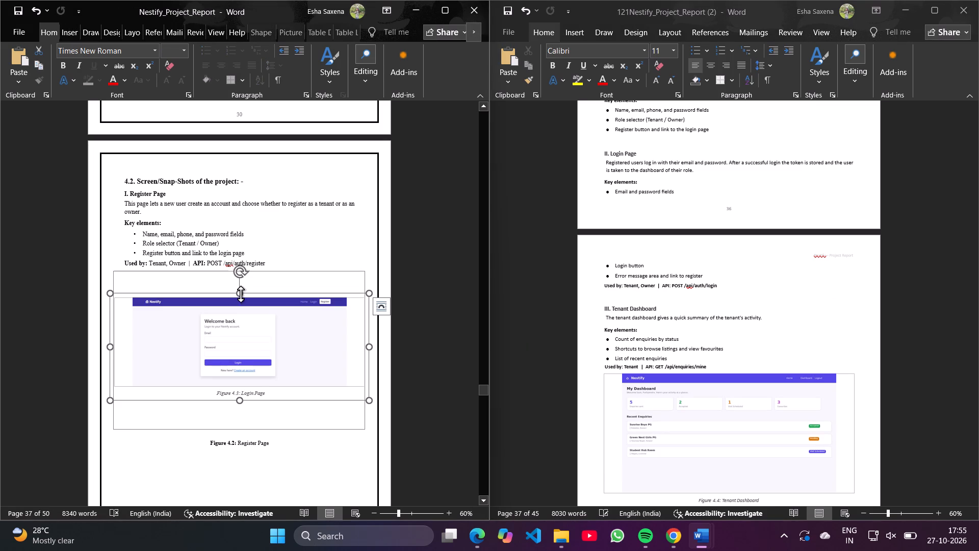
# Stretch the Login Page screenshot block vertically so it fills the height of the Register Page frame.
pyautogui.moveTo(241, 294); pyautogui.dragTo(240, 241)
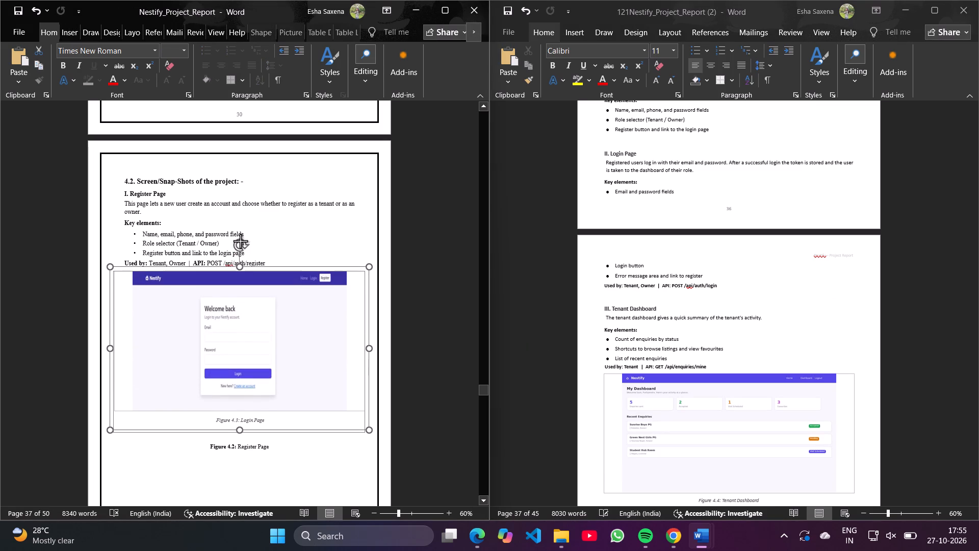
pyautogui.moveTo(240, 241); pyautogui.dragTo(241, 244)
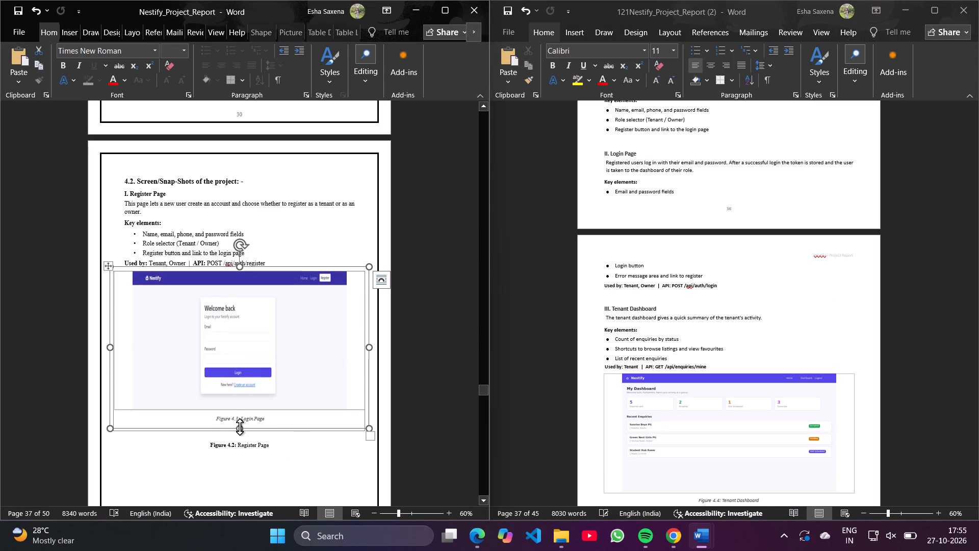
pyautogui.click(240, 427)
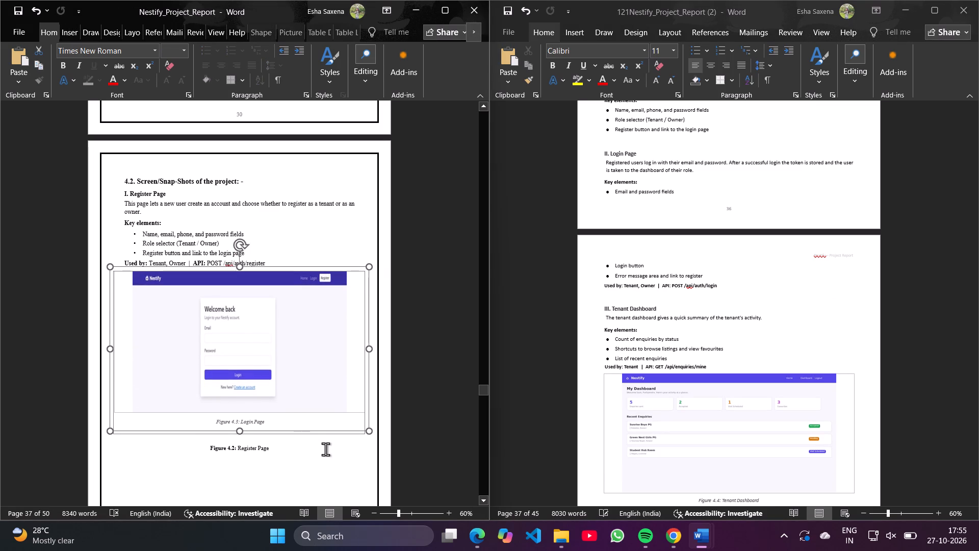
pyautogui.click(331, 454)
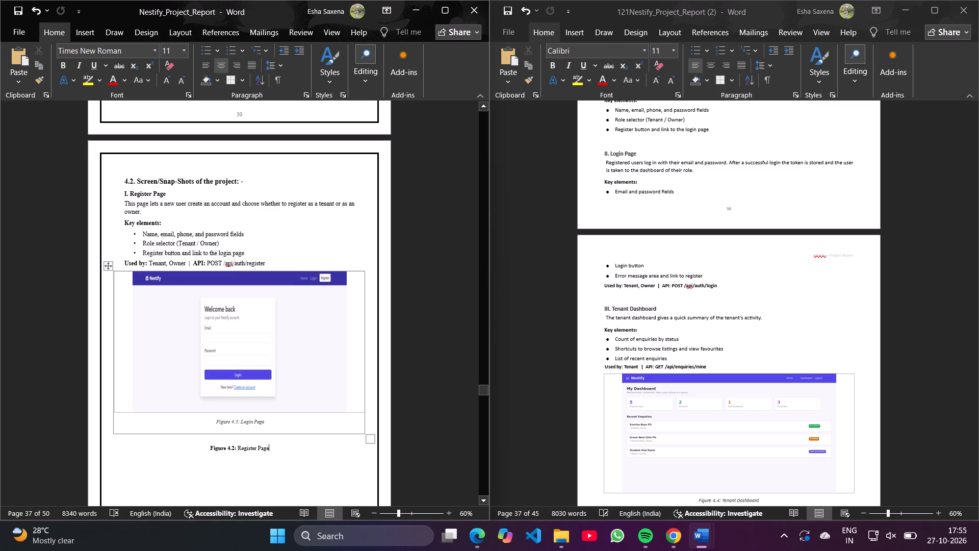
# Delete the "Figure 4.3: Login Page" caption text inside the moved Login Page screenshot block.
pyautogui.moveTo(268, 425); pyautogui.dragTo(230, 423)
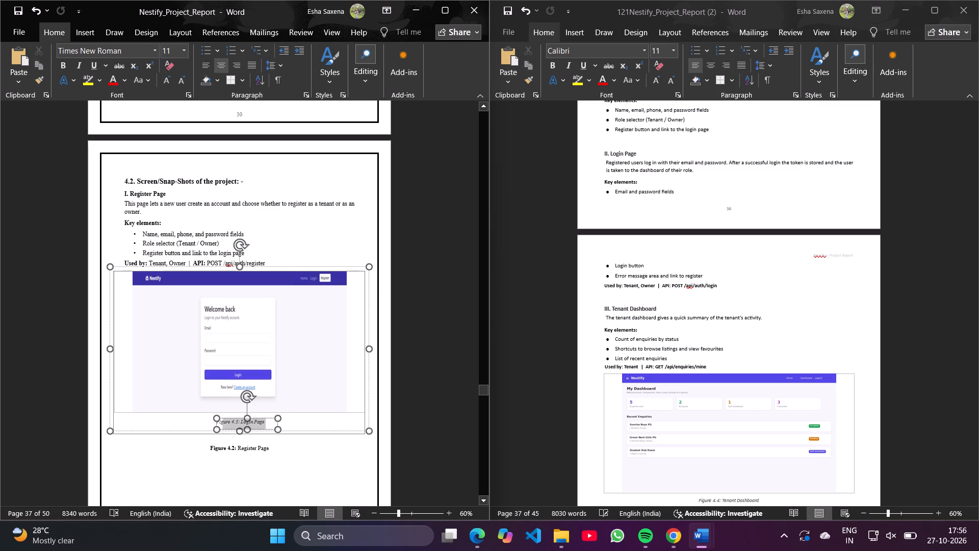
pyautogui.moveTo(230, 423); pyautogui.dragTo(230, 424)
pyautogui.press('BackSpace')
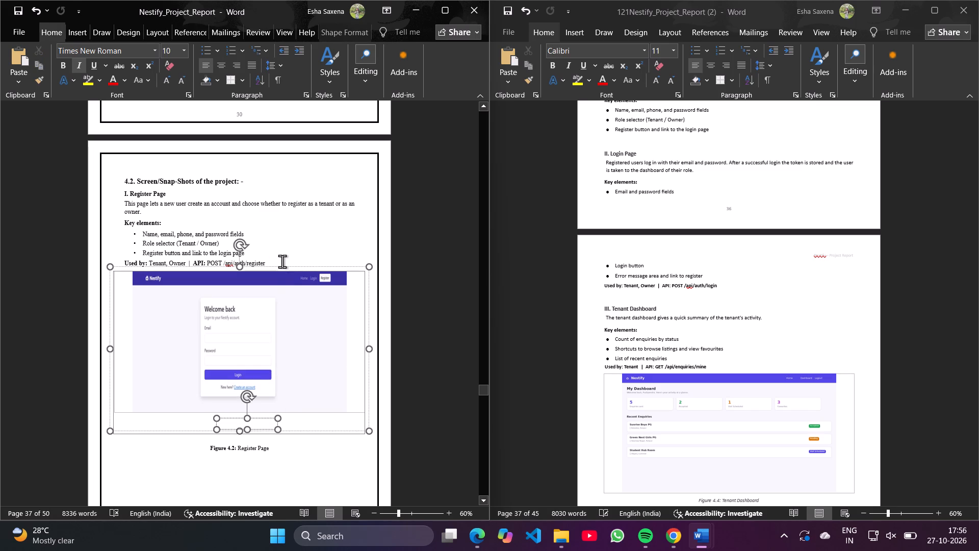
pyautogui.click(282, 261)
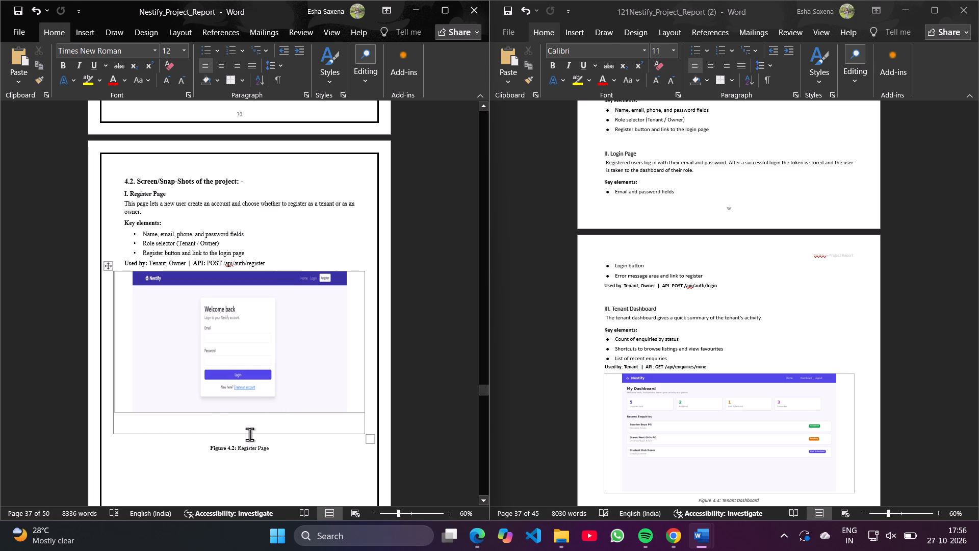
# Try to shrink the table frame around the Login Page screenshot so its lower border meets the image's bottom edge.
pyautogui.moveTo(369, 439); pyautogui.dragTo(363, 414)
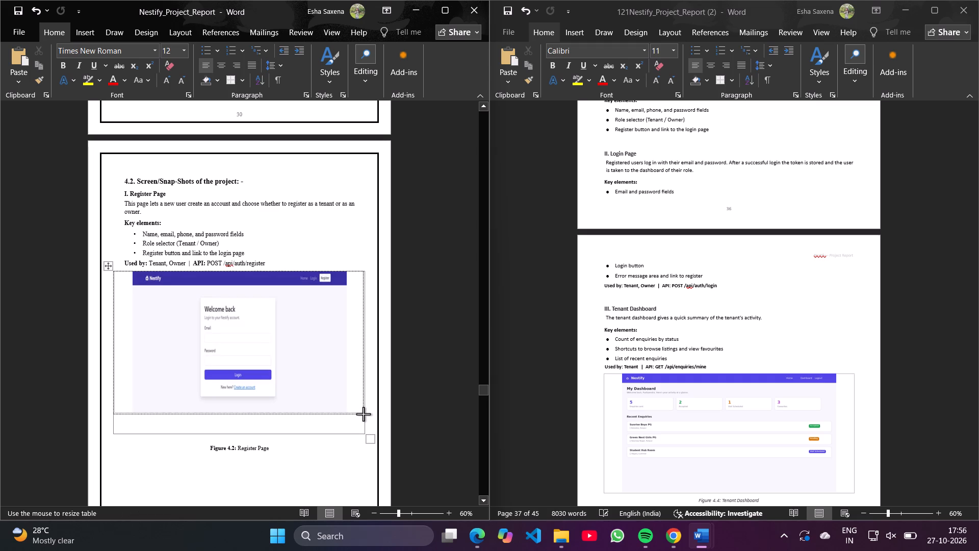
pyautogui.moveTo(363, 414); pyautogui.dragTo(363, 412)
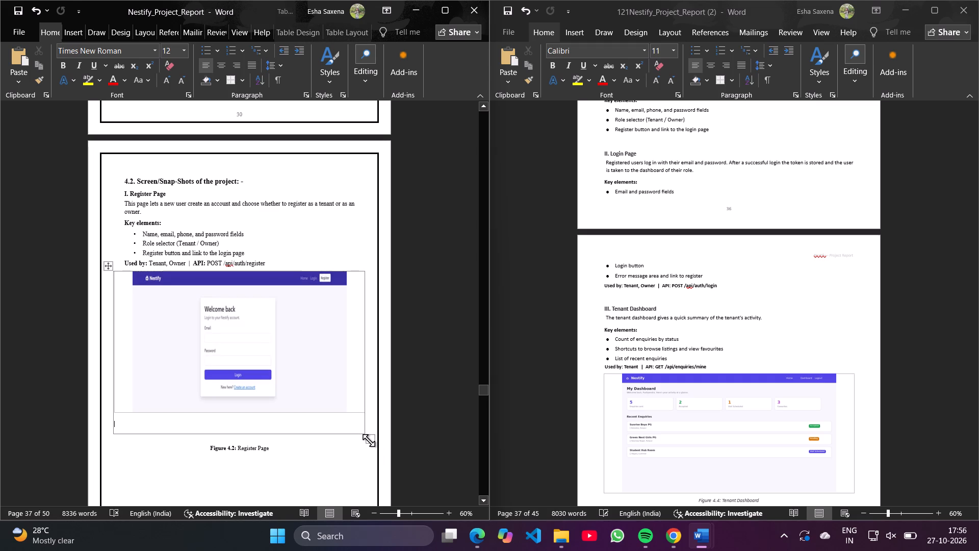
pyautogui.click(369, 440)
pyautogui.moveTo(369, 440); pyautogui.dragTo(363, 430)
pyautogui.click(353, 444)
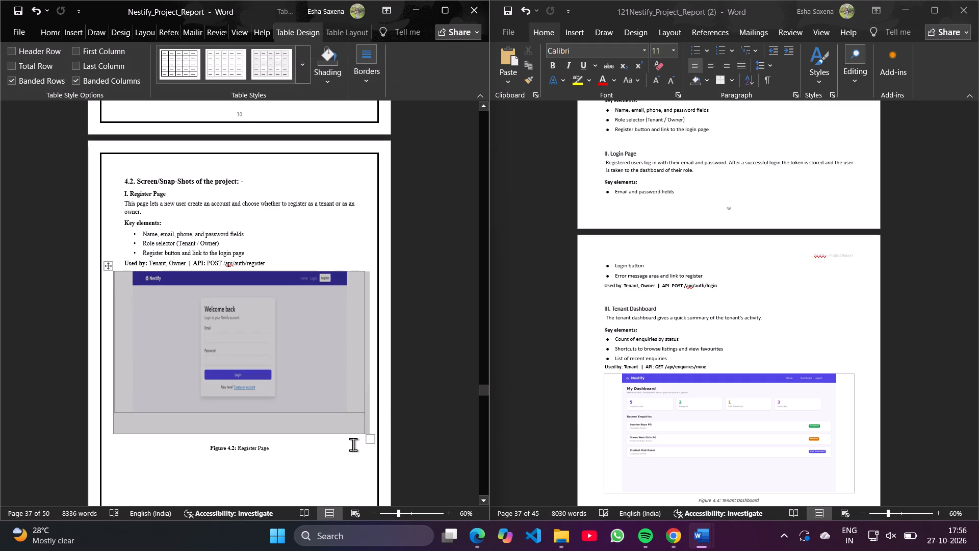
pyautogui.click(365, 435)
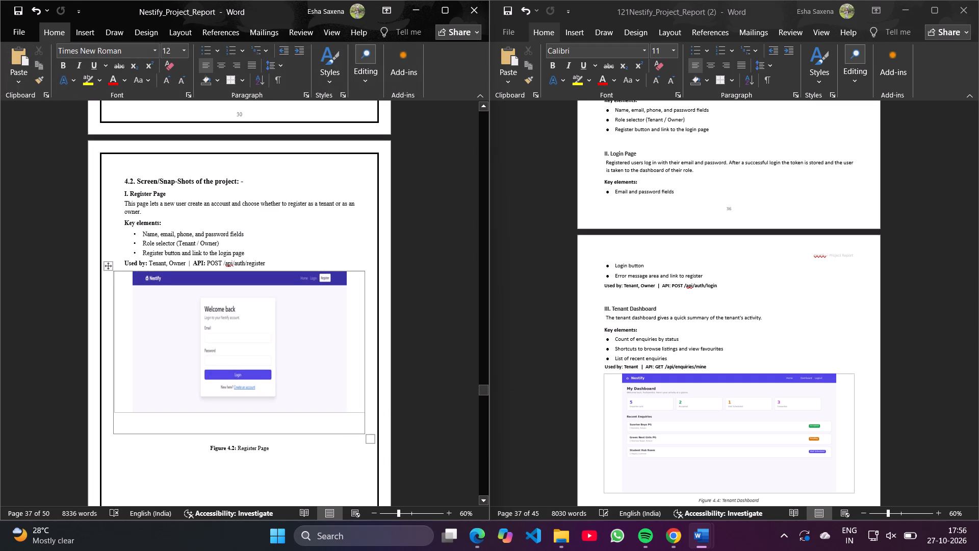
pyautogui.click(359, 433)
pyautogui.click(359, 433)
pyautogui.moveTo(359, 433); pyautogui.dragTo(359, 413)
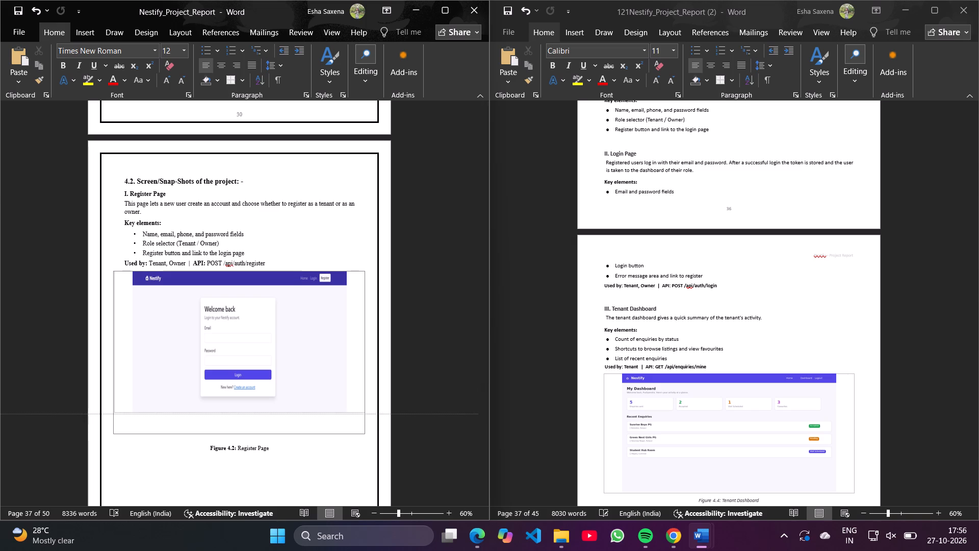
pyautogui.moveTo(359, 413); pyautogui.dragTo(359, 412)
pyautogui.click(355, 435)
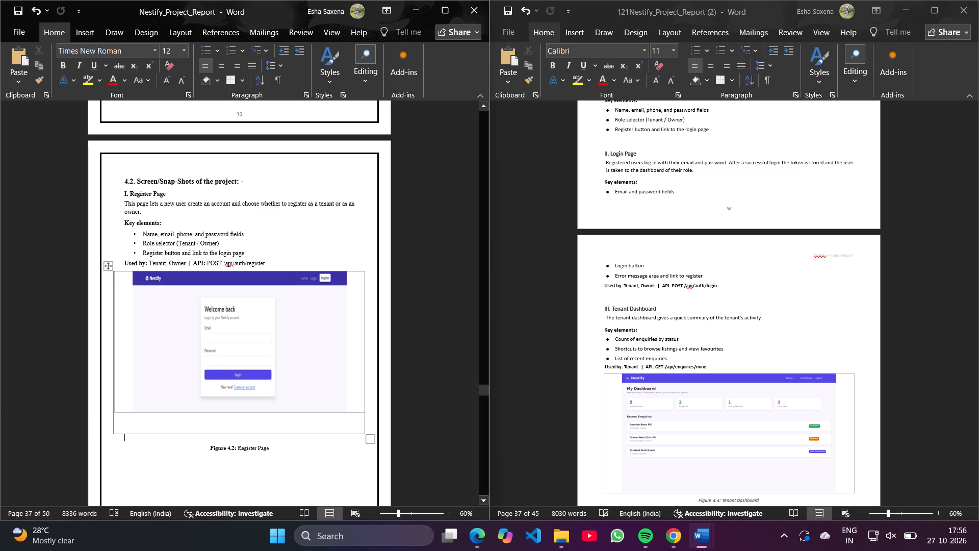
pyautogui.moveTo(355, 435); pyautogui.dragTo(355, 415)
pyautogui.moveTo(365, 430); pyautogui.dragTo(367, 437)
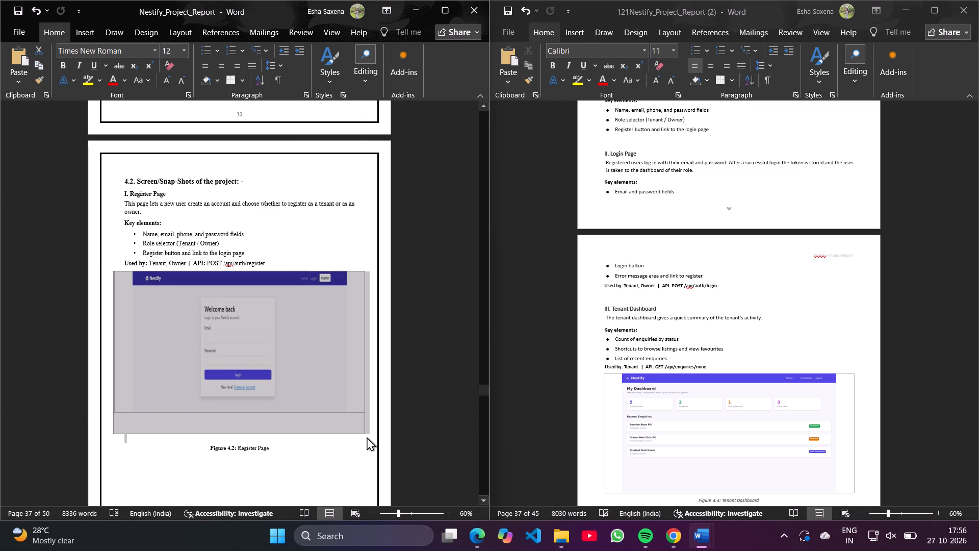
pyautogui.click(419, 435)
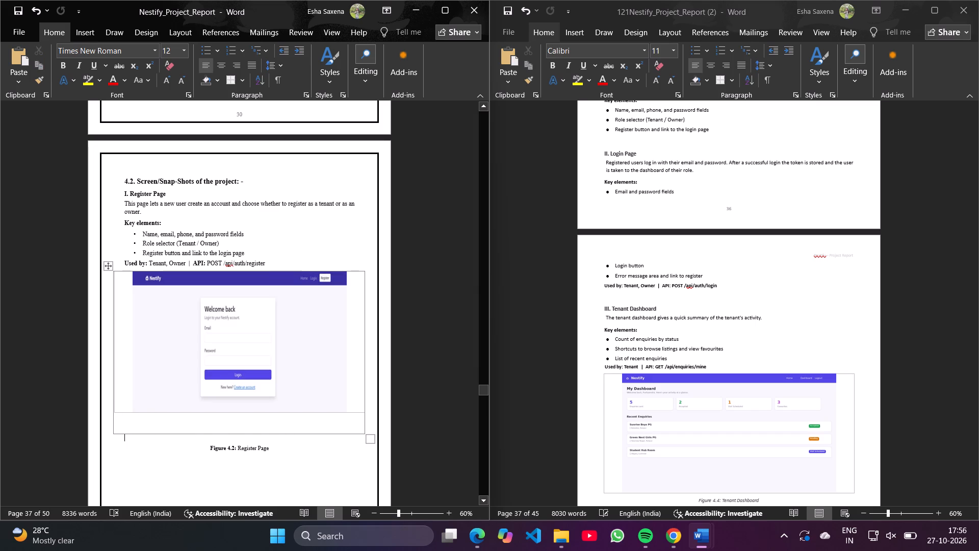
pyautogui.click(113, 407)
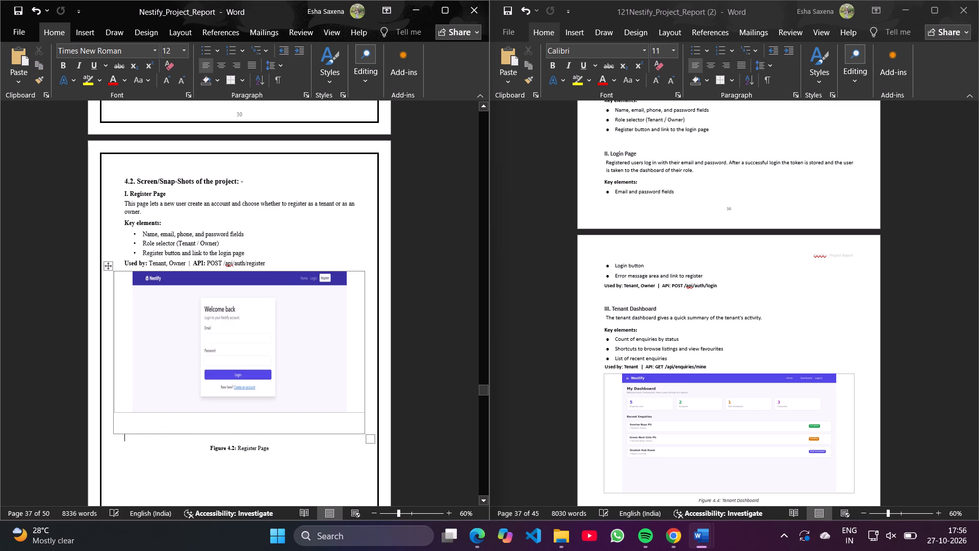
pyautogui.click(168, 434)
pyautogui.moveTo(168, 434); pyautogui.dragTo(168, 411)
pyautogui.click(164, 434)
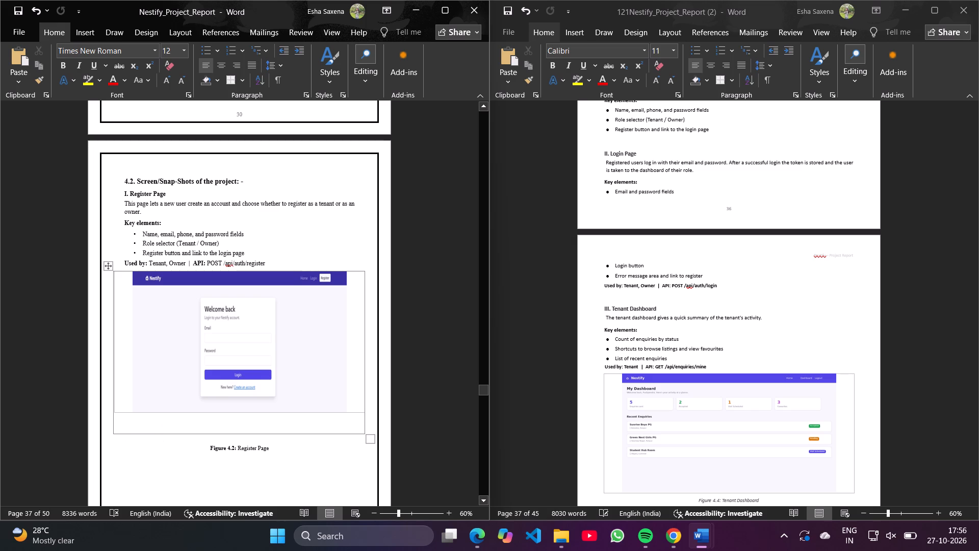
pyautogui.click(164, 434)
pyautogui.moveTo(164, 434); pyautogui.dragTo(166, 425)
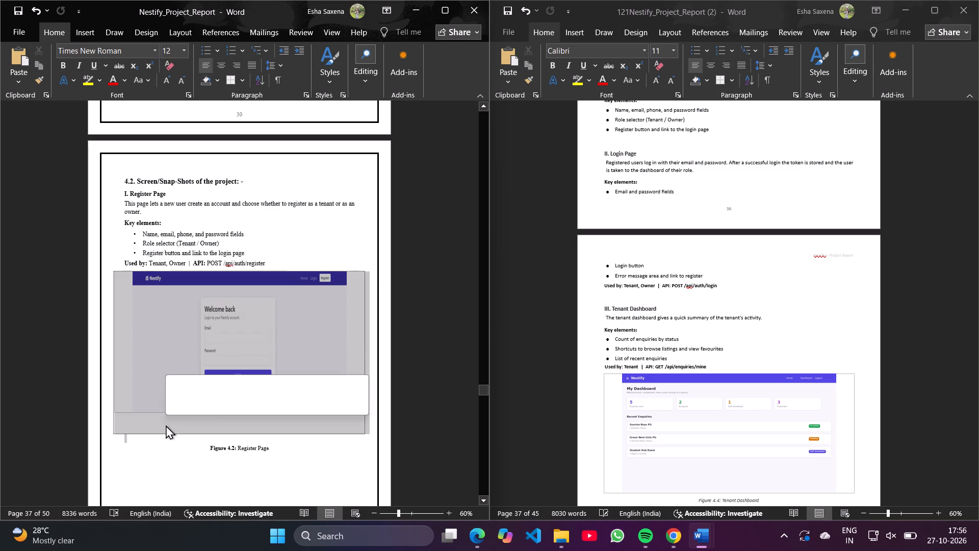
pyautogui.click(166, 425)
# Enlarge the Login Page screenshot block very slightly in height within its frame.
pyautogui.click(239, 432)
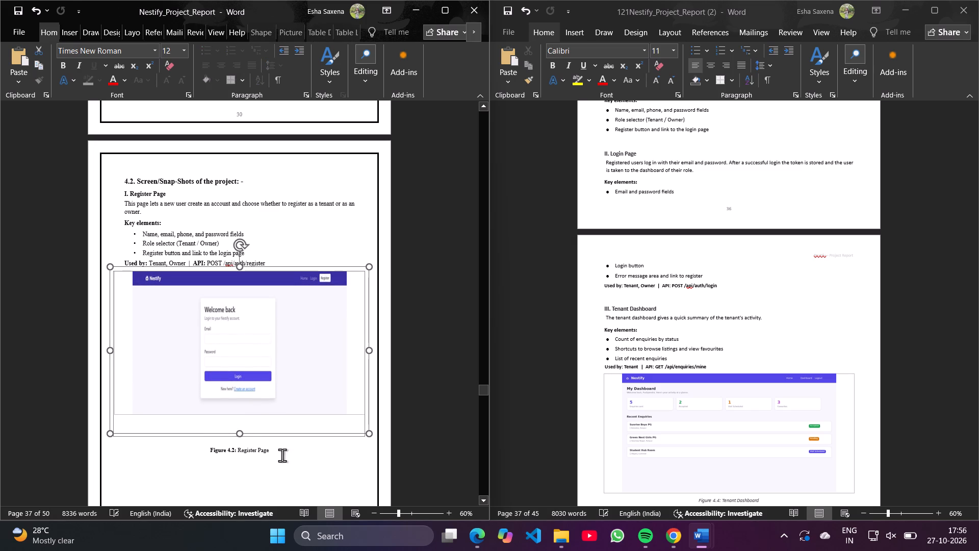
pyautogui.click(289, 471)
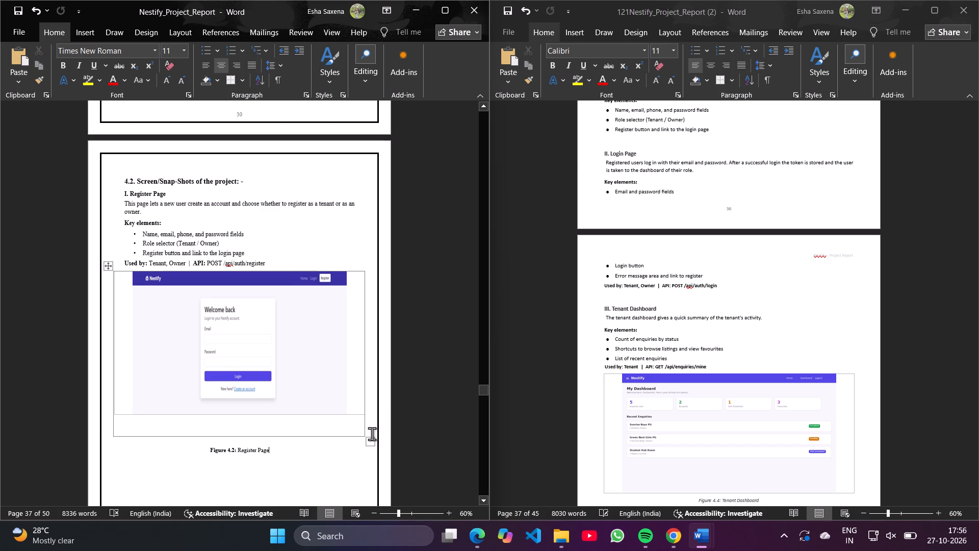
pyautogui.click(331, 482)
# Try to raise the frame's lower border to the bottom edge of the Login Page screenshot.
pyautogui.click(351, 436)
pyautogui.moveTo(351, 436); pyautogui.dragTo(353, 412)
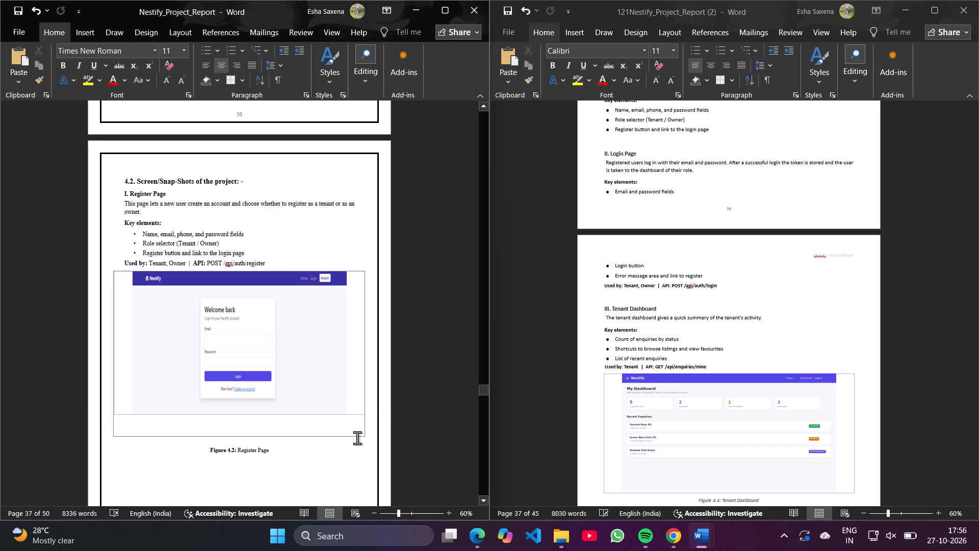
# Compare the REST API Endpoints, Search Query Example and section 4.2 page content across both report documents.
pyautogui.scroll(-2, 357, 438)
pyautogui.scroll(1, 357, 438)
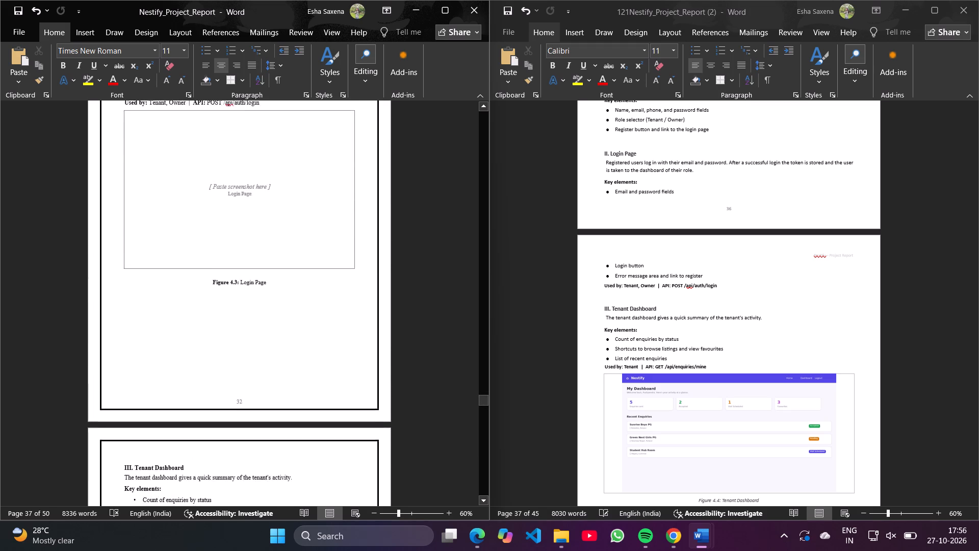
pyautogui.scroll(1, 357, 438)
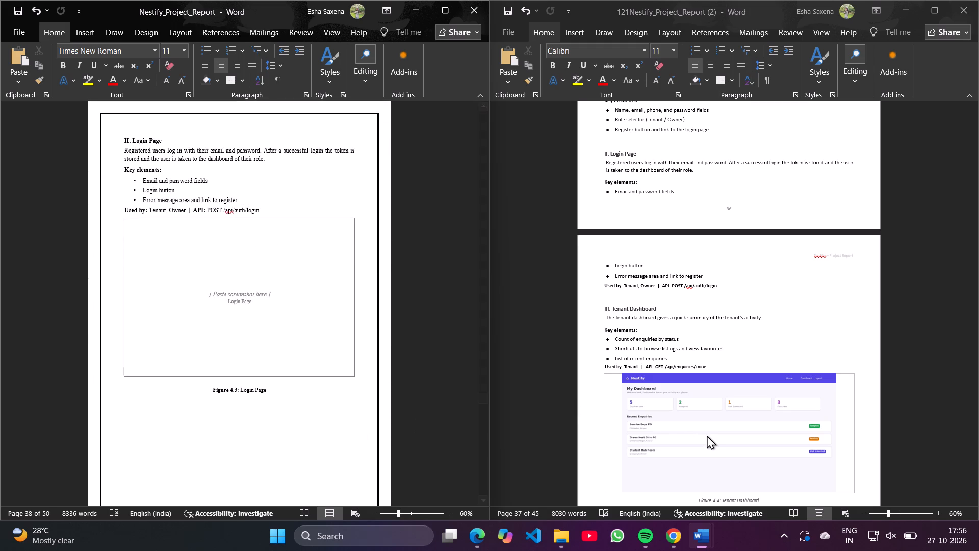
pyautogui.scroll(-1, 707, 435)
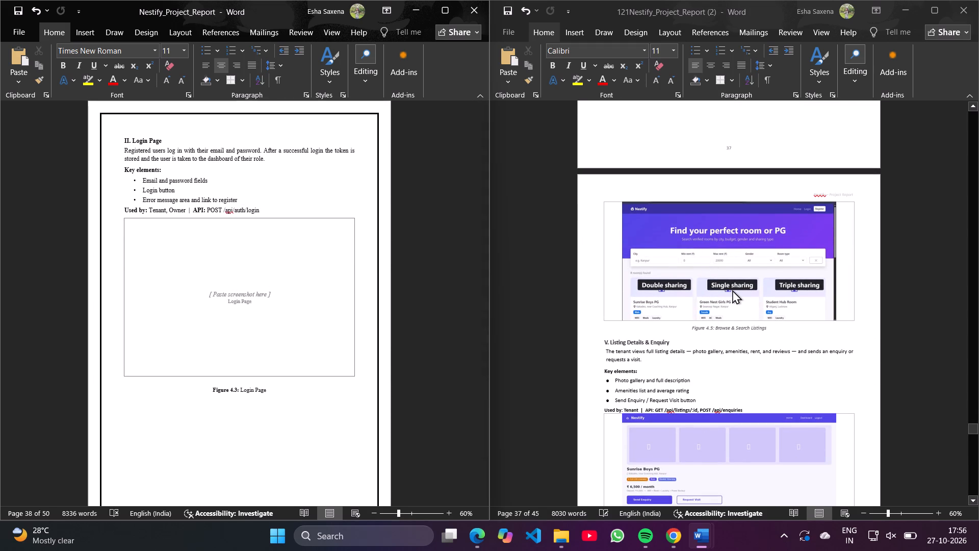
pyautogui.scroll(1, 732, 290)
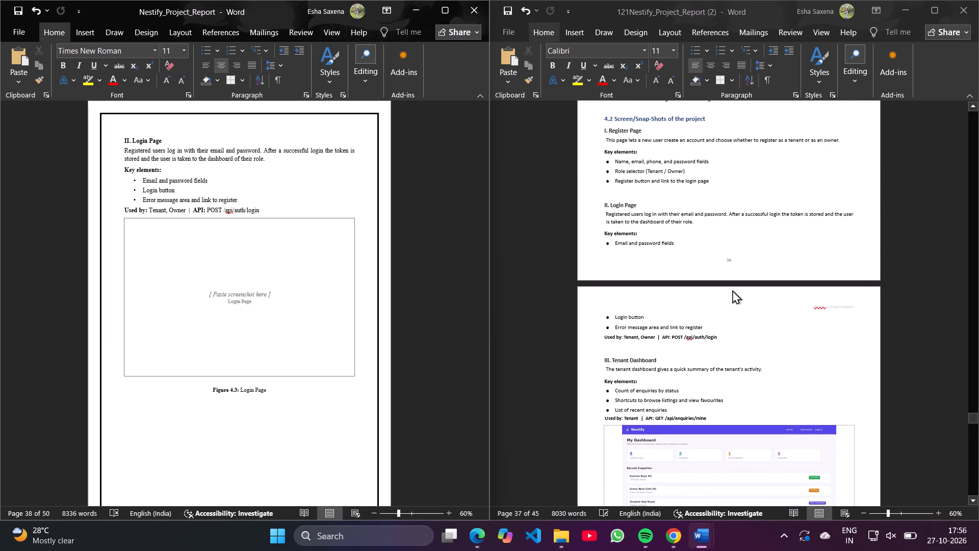
pyautogui.scroll(2, 732, 290)
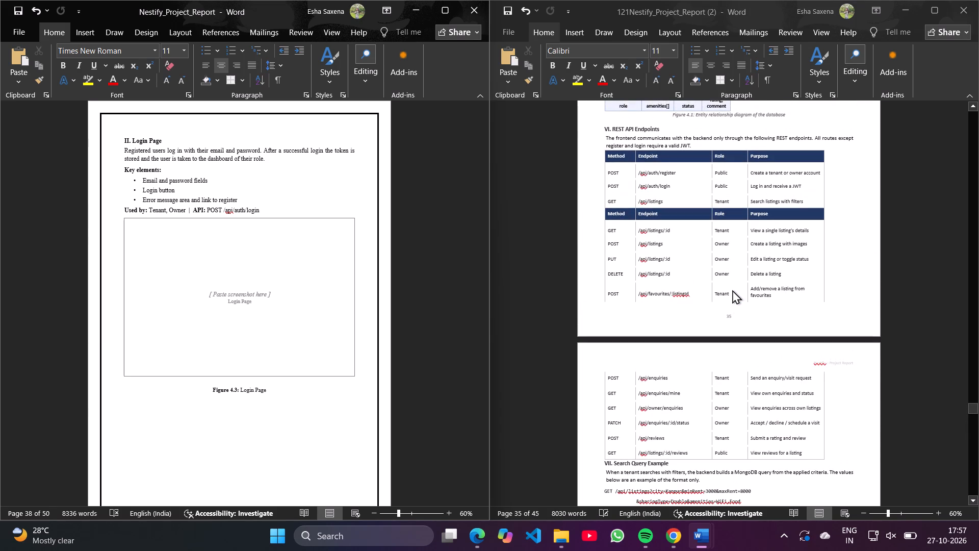
pyautogui.scroll(1, 732, 290)
pyautogui.scroll(-1, 732, 290)
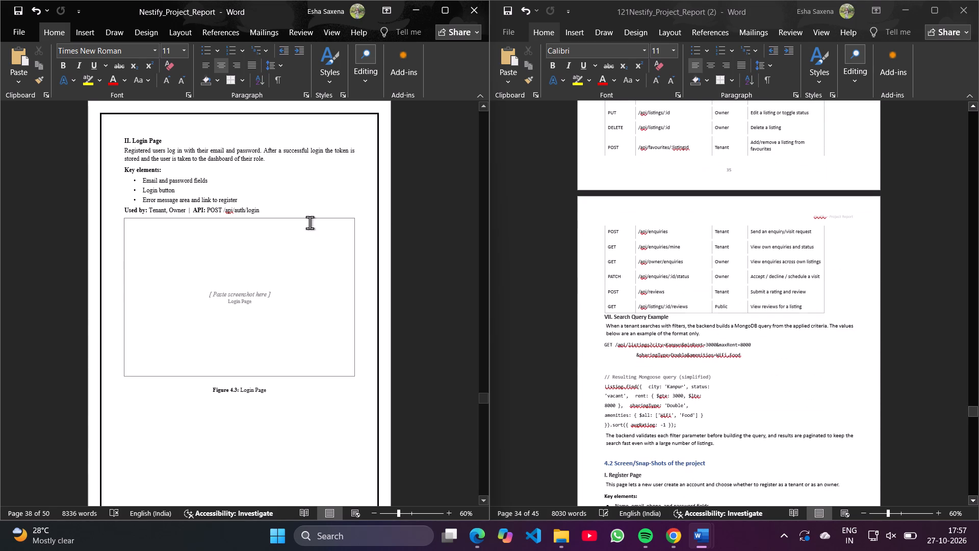
pyautogui.scroll(2, 172, 142)
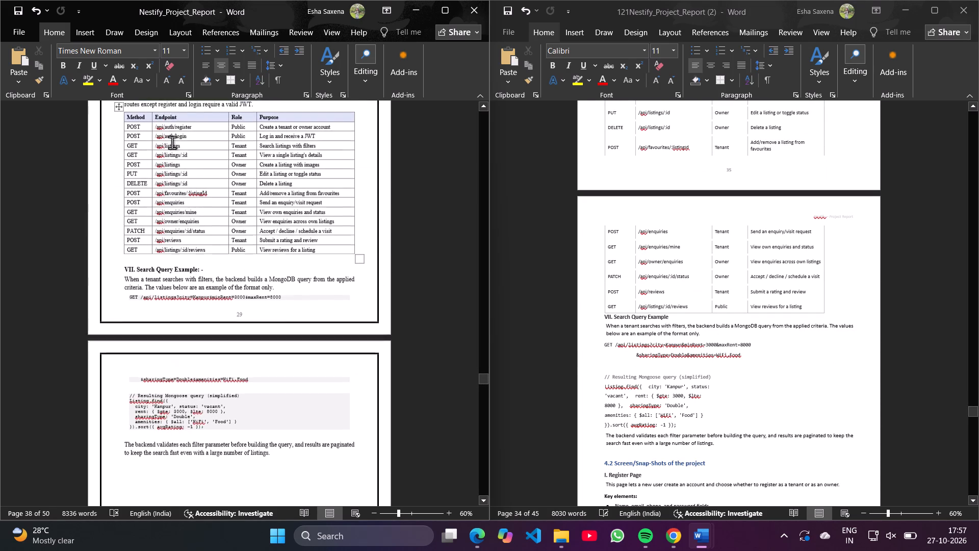
pyautogui.scroll(1, 172, 142)
pyautogui.scroll(-1, 623, 341)
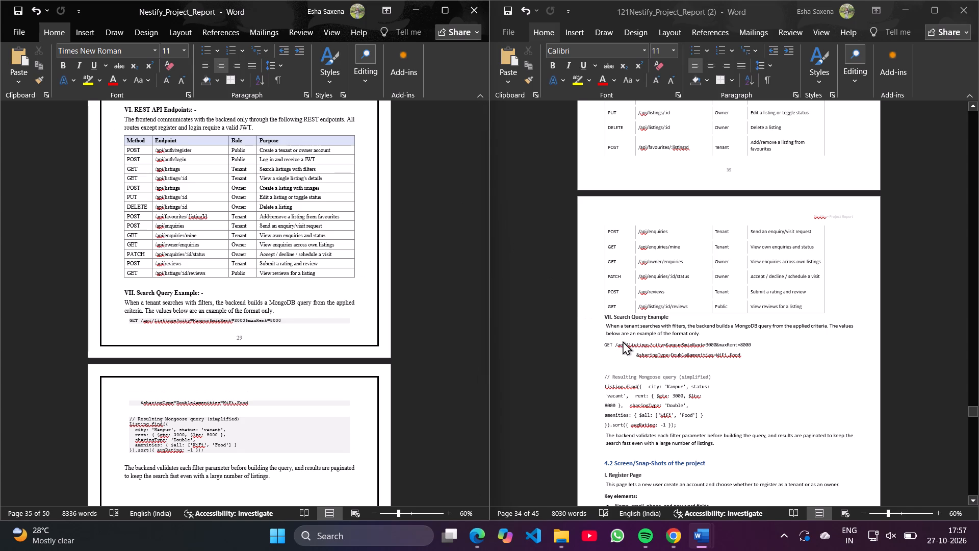
pyautogui.scroll(-2, 623, 341)
pyautogui.scroll(-1, 296, 414)
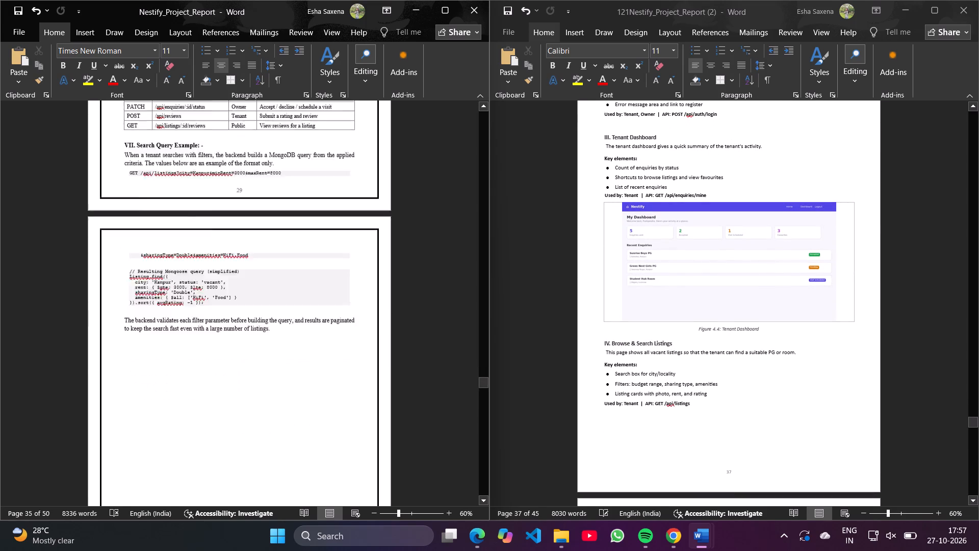
# Review the section 4.2 pages and screenshots in both report documents, from Register Page through Reviews on a Listing.
pyautogui.scroll(-1, 296, 414)
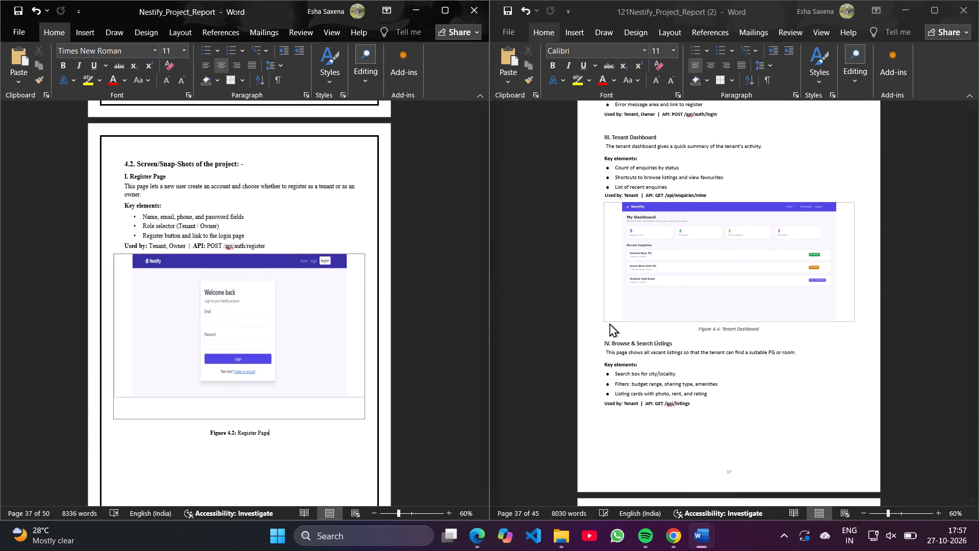
pyautogui.scroll(1, 648, 305)
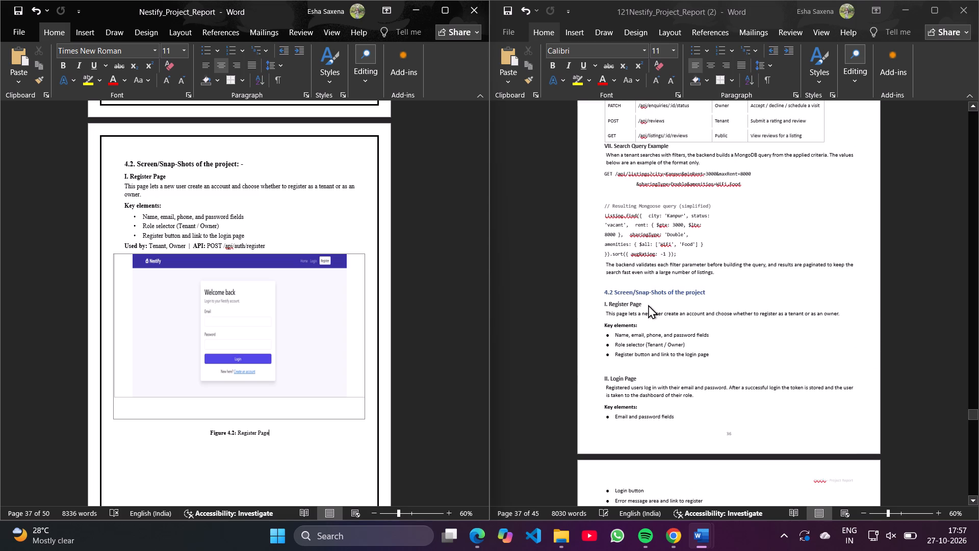
pyautogui.scroll(1, 648, 305)
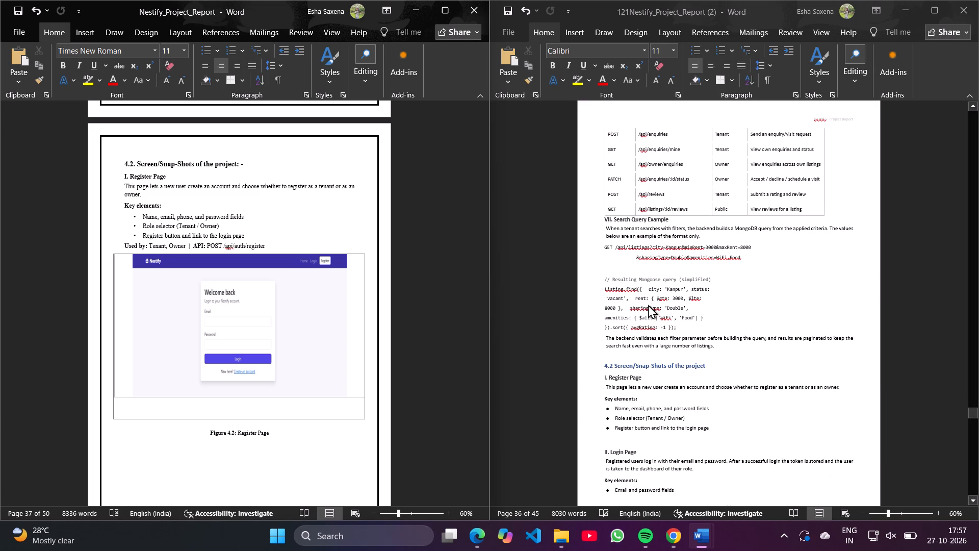
pyautogui.scroll(-1, 648, 305)
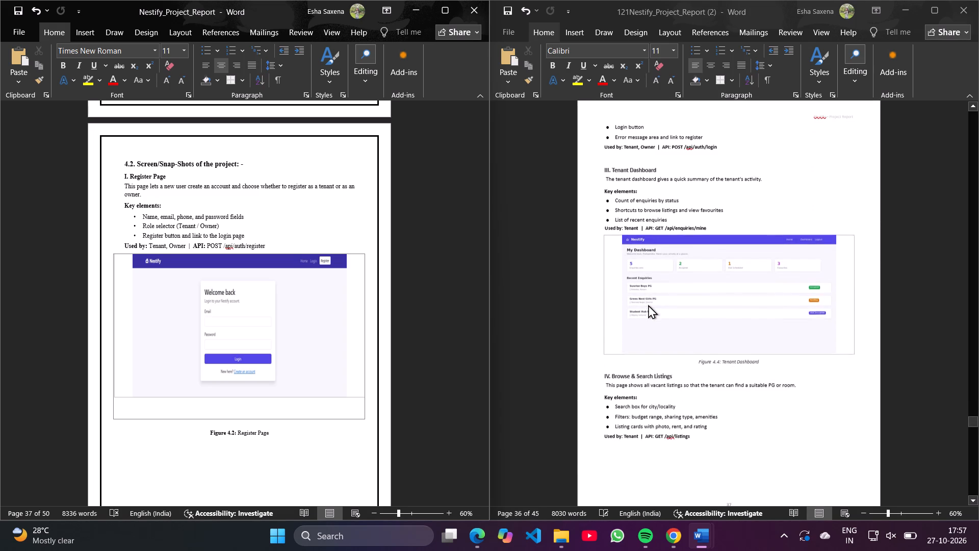
pyautogui.scroll(-1, 648, 305)
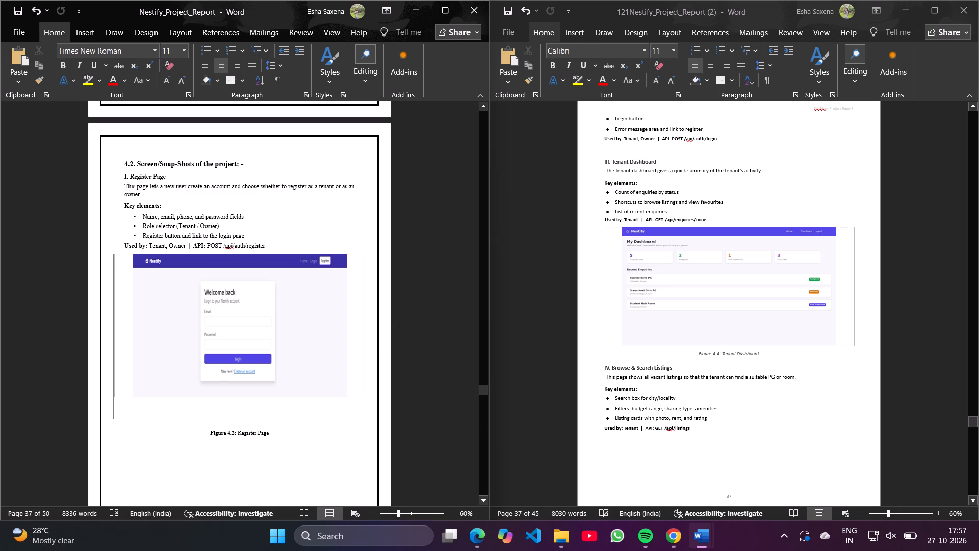
pyautogui.scroll(-1, 306, 459)
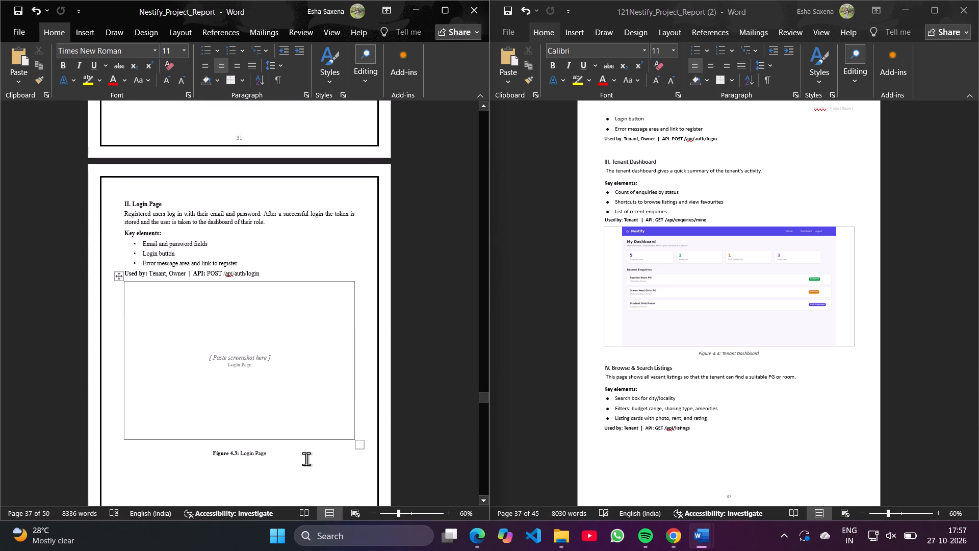
pyautogui.scroll(-1, 645, 384)
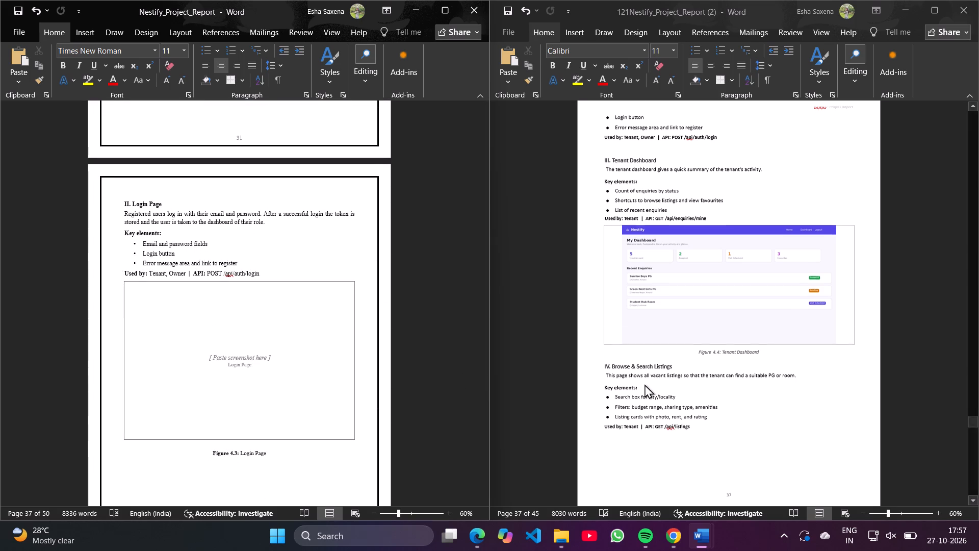
pyautogui.scroll(-2, 645, 384)
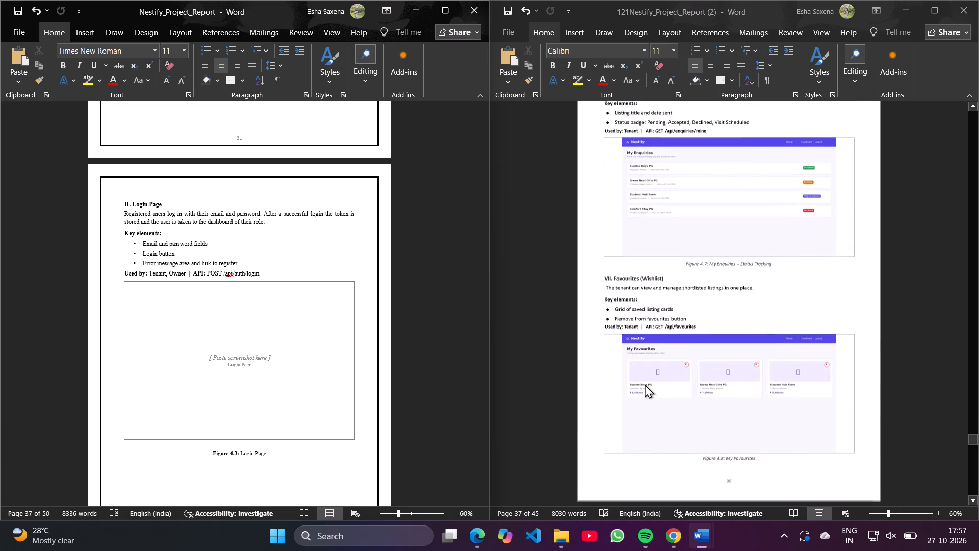
pyautogui.scroll(-3, 645, 384)
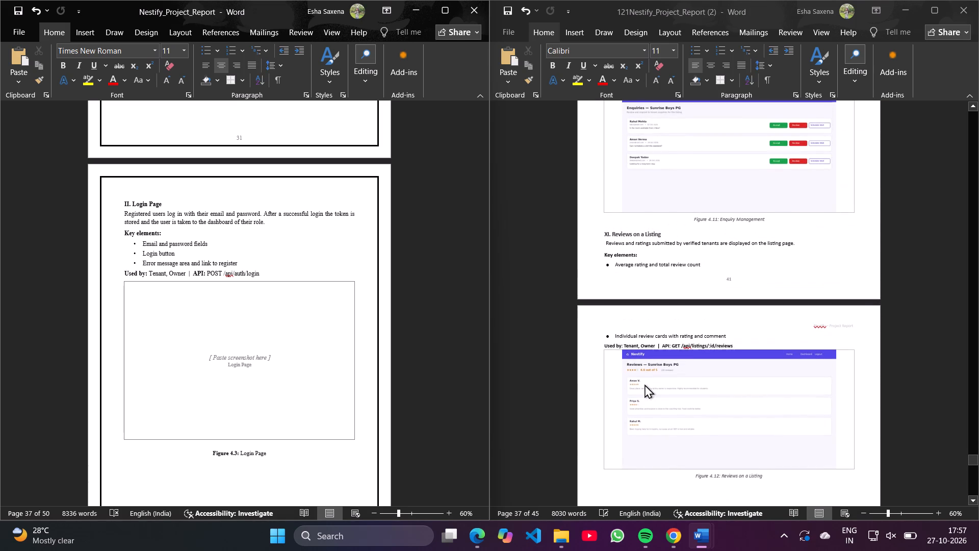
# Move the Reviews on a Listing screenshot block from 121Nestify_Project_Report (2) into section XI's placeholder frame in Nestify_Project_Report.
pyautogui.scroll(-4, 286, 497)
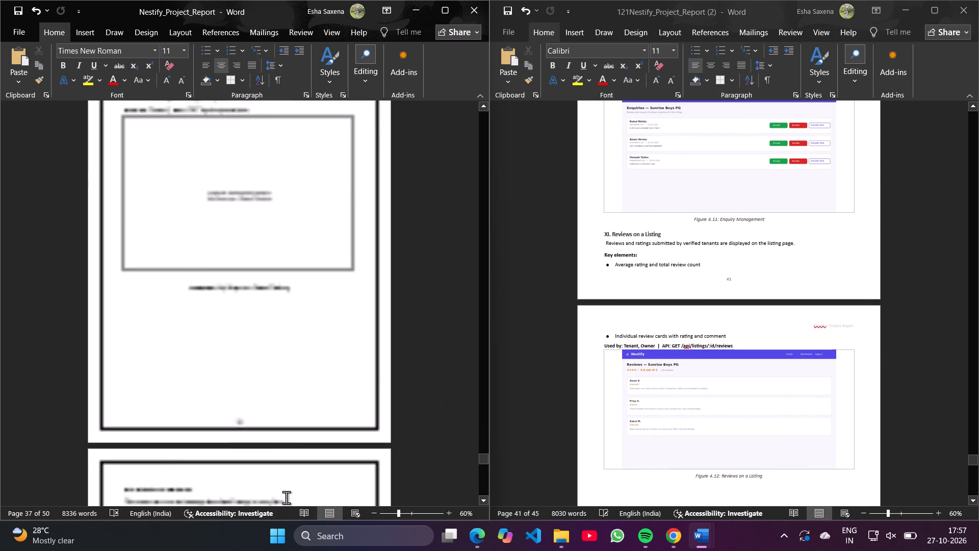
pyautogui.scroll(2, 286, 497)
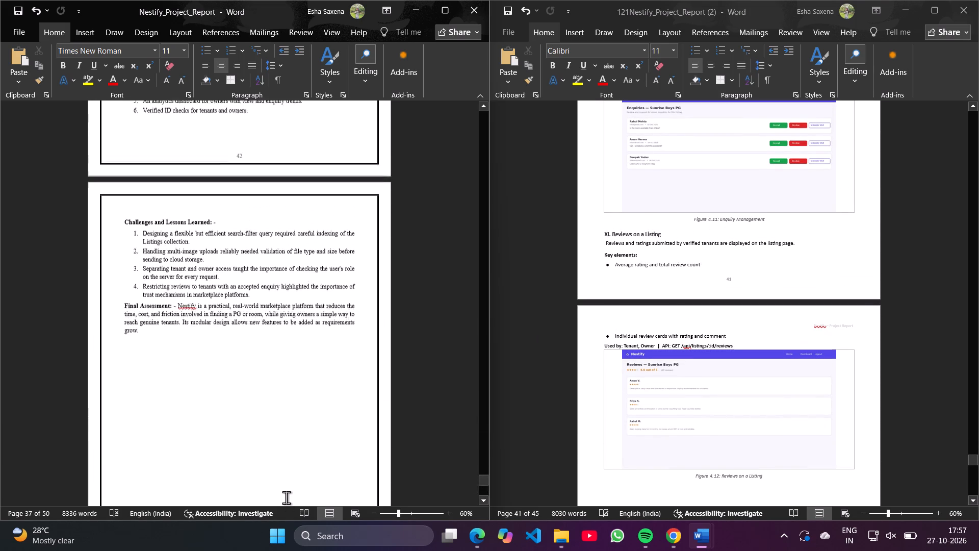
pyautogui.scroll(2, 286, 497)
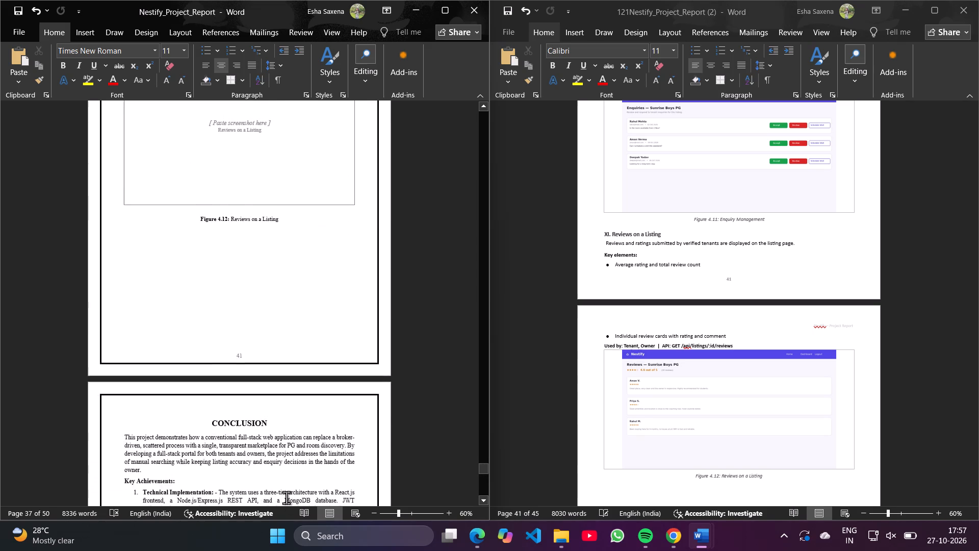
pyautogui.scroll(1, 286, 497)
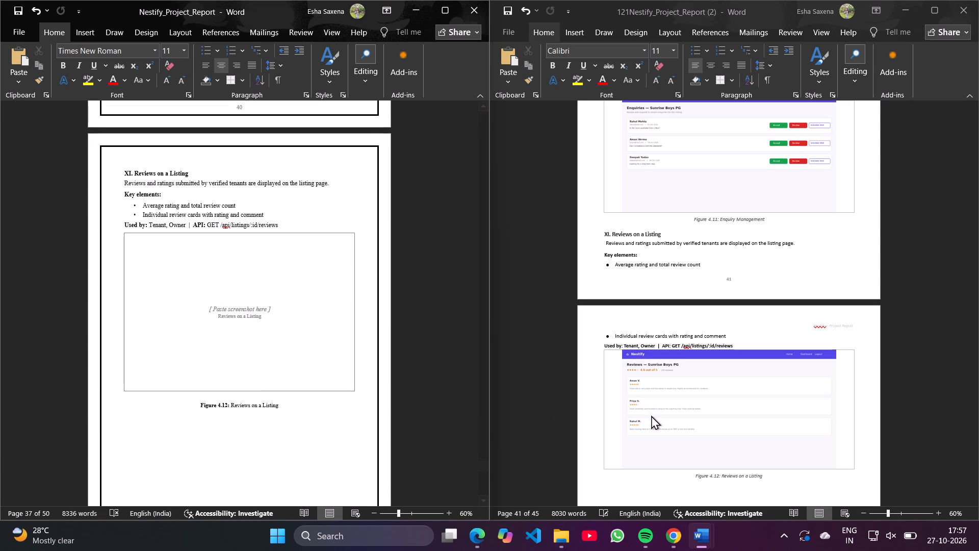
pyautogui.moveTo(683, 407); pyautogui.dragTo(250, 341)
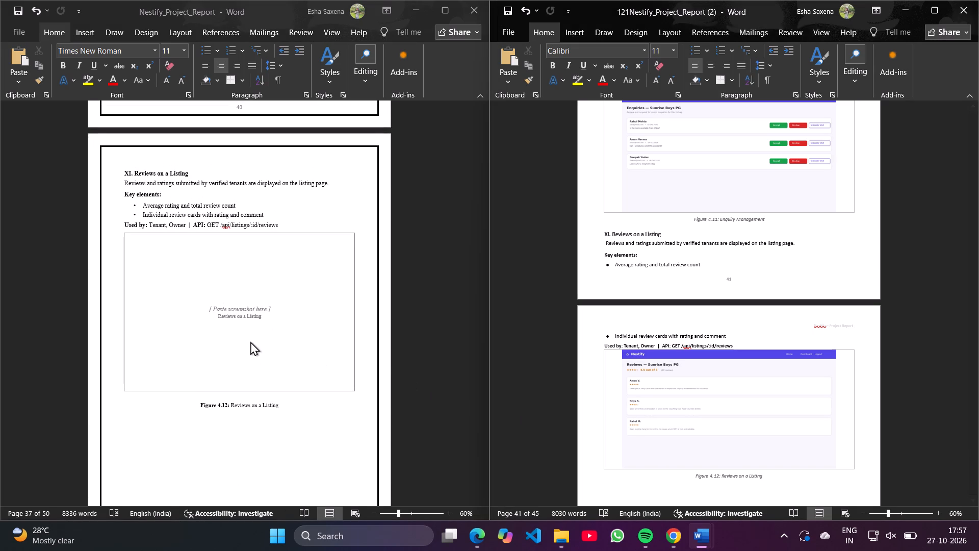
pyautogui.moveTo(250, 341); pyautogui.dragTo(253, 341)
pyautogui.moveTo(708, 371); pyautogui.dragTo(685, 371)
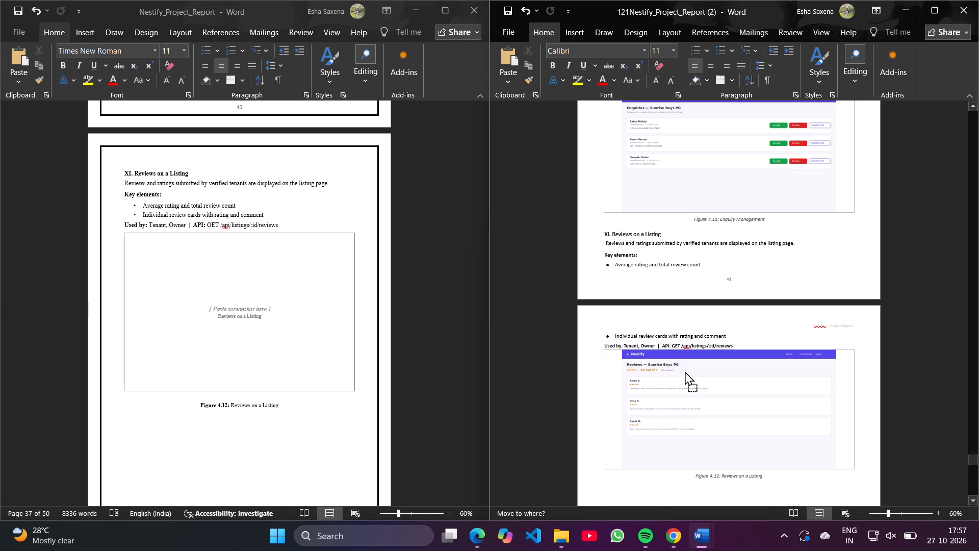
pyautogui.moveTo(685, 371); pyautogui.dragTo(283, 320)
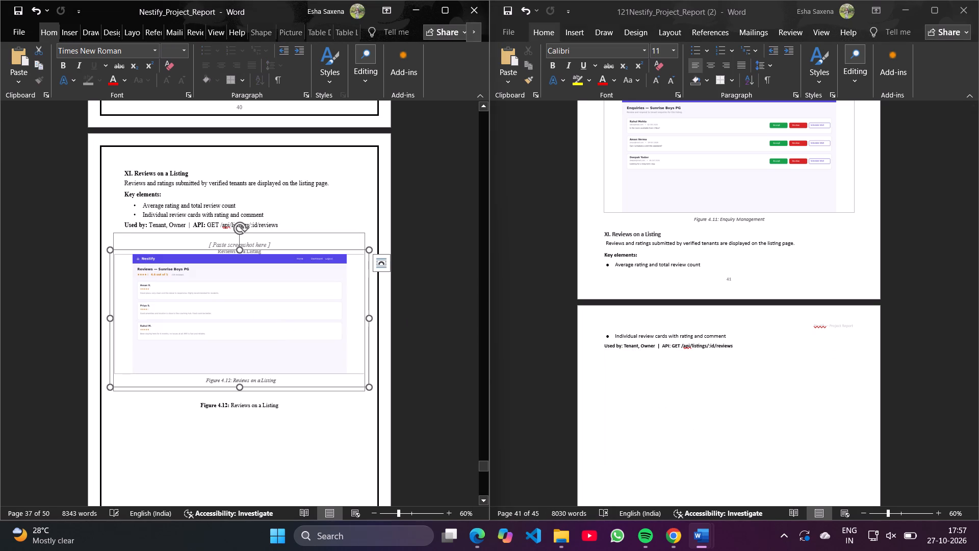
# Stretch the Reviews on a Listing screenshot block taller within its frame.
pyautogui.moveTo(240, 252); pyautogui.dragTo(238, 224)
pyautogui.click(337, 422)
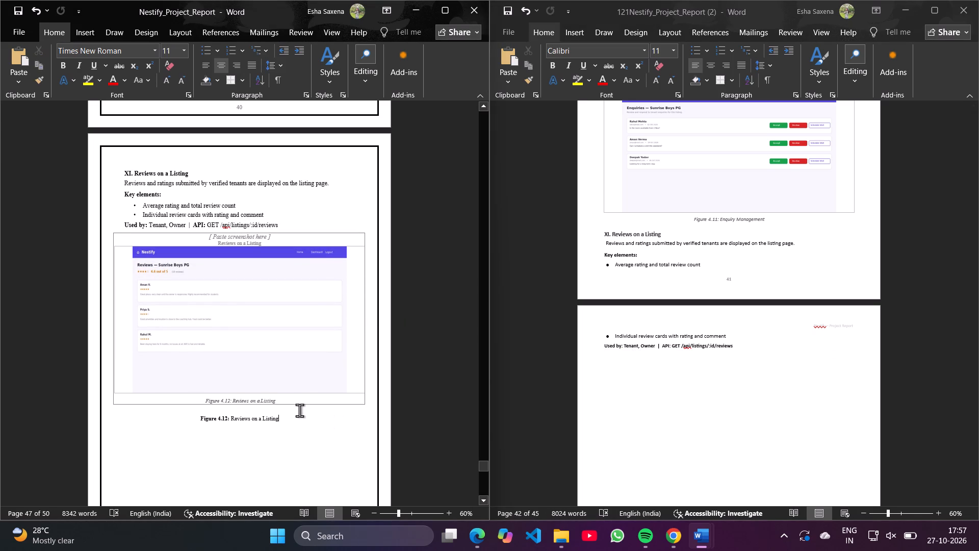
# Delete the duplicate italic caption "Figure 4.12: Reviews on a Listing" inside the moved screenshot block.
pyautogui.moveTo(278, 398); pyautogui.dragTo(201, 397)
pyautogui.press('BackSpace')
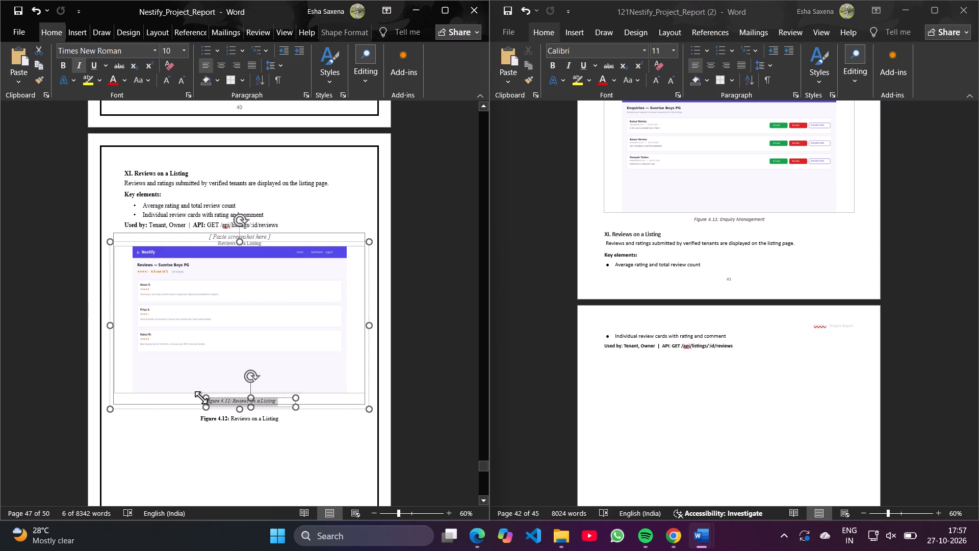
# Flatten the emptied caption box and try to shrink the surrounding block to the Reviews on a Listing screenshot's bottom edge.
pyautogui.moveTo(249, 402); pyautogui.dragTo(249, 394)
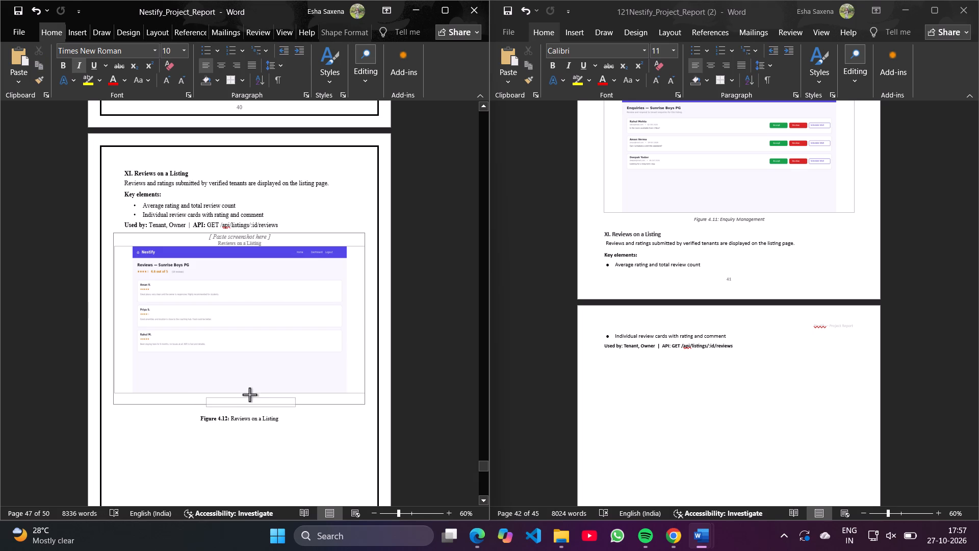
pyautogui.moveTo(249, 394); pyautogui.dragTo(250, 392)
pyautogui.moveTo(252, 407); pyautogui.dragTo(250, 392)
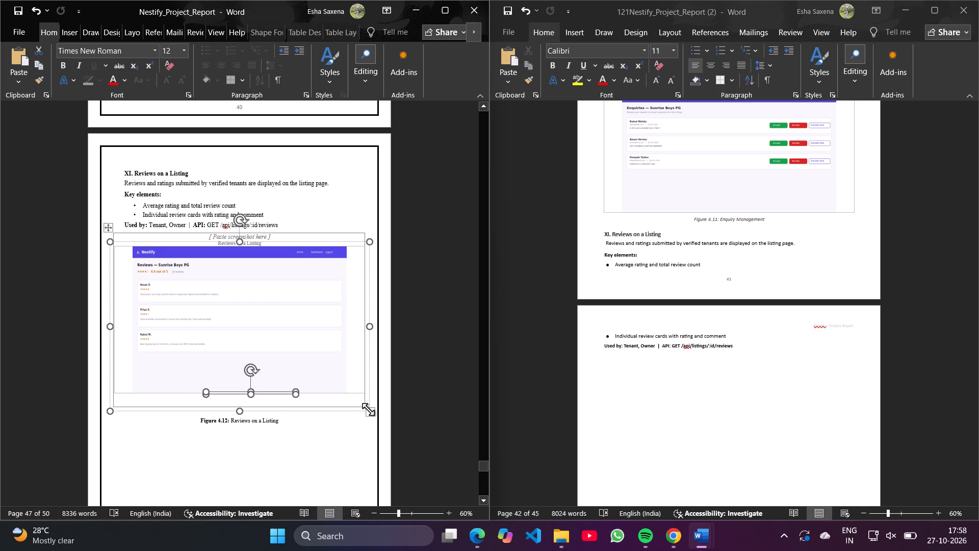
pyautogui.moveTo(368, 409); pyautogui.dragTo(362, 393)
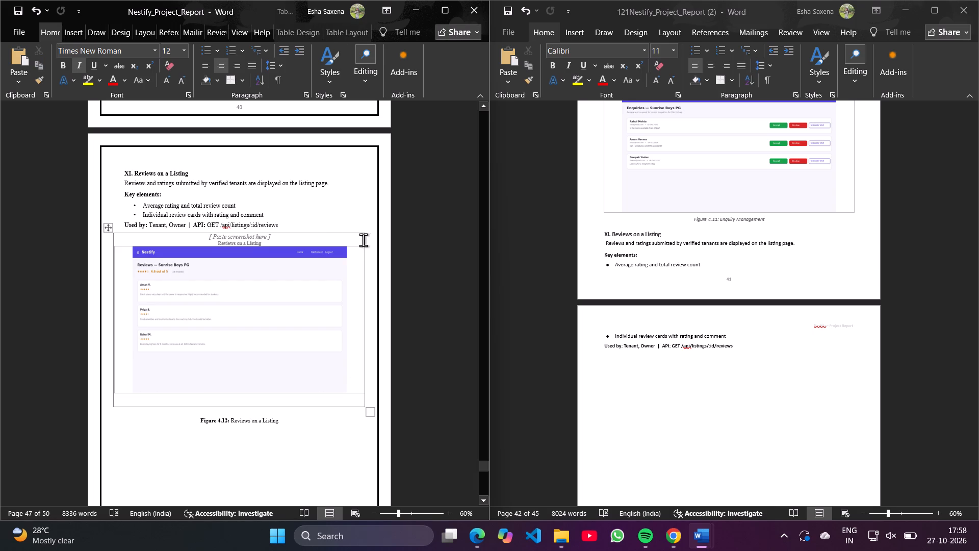
# Delete the placeholder text "[ Paste screenshot here ] Reviews on a Listing" above the screenshot in section XI's frame.
pyautogui.moveTo(267, 243); pyautogui.dragTo(208, 233)
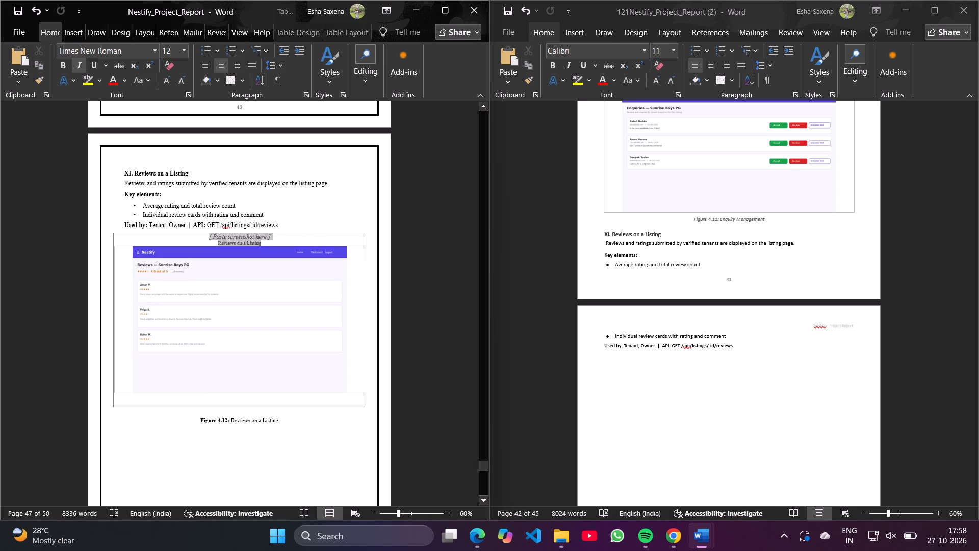
pyautogui.moveTo(208, 233); pyautogui.dragTo(204, 233)
pyautogui.press('BackSpace')
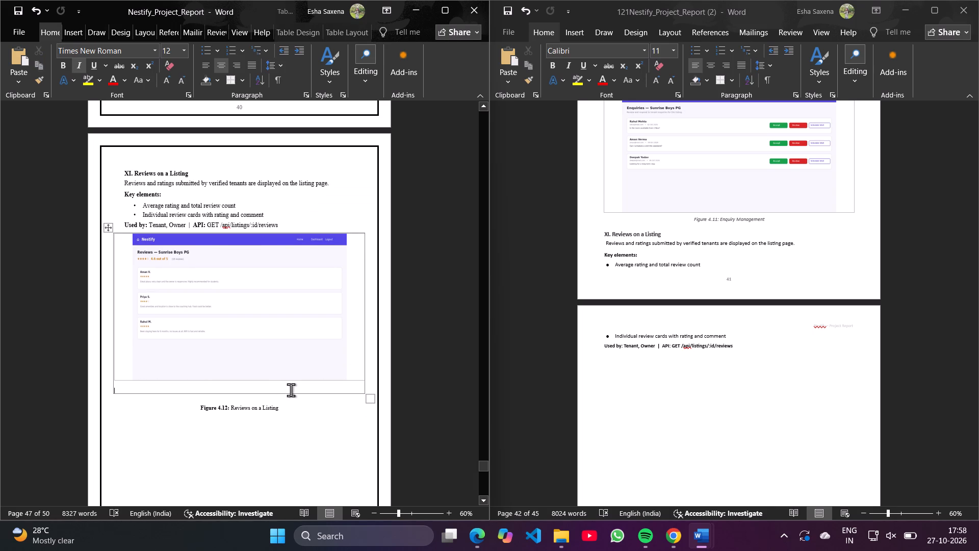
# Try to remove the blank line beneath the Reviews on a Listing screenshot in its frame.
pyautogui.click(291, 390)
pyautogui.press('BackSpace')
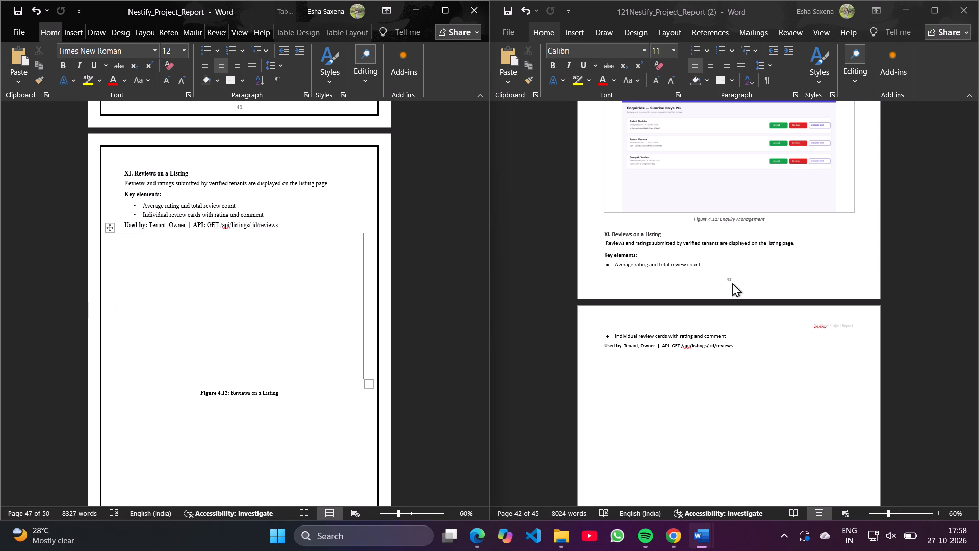
# In 121Nestify_Project_Report (2), undo the removals of the Reviews on a Listing, Login Page and Register Page screenshot blocks.
pyautogui.moveTo(739, 178); pyautogui.dragTo(745, 200)
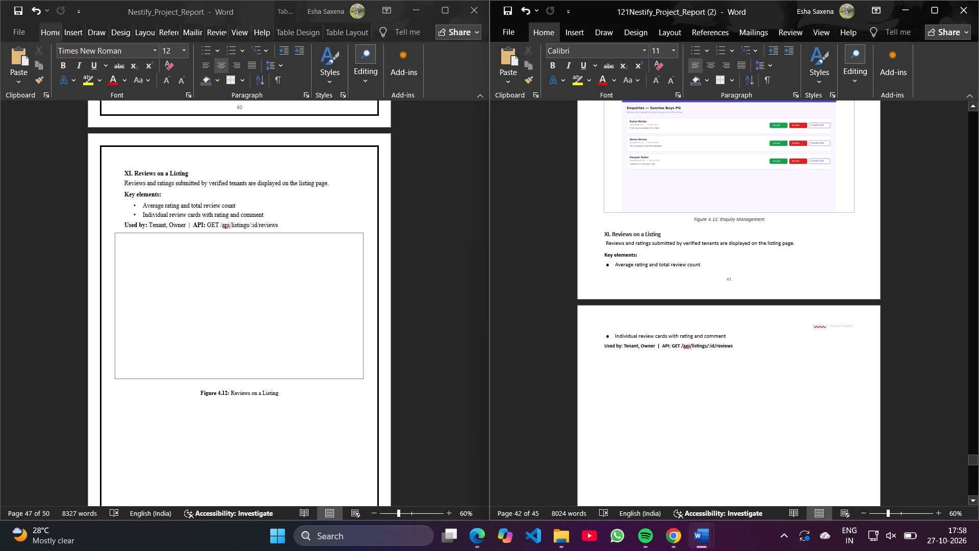
pyautogui.moveTo(745, 200); pyautogui.dragTo(746, 197)
pyautogui.scroll(-1, 755, 433)
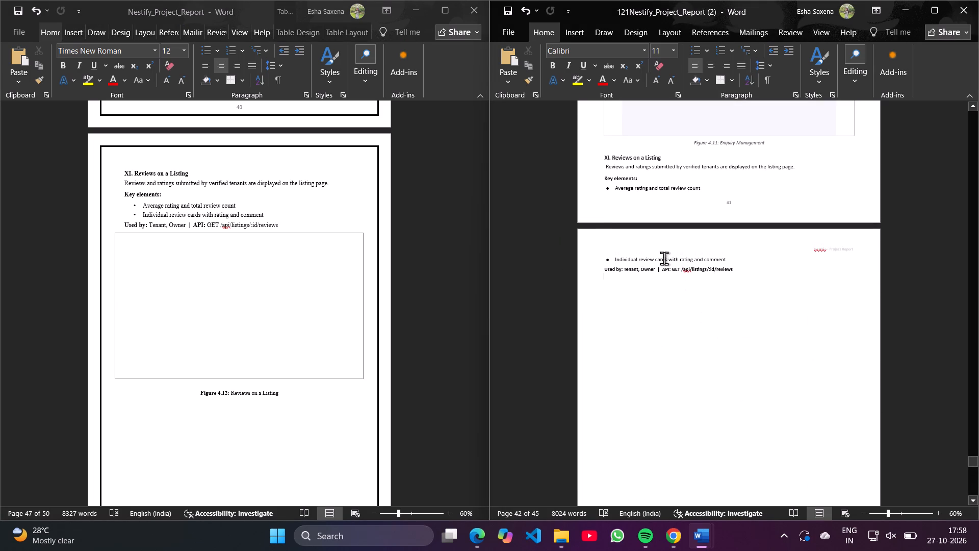
pyautogui.click(522, 7)
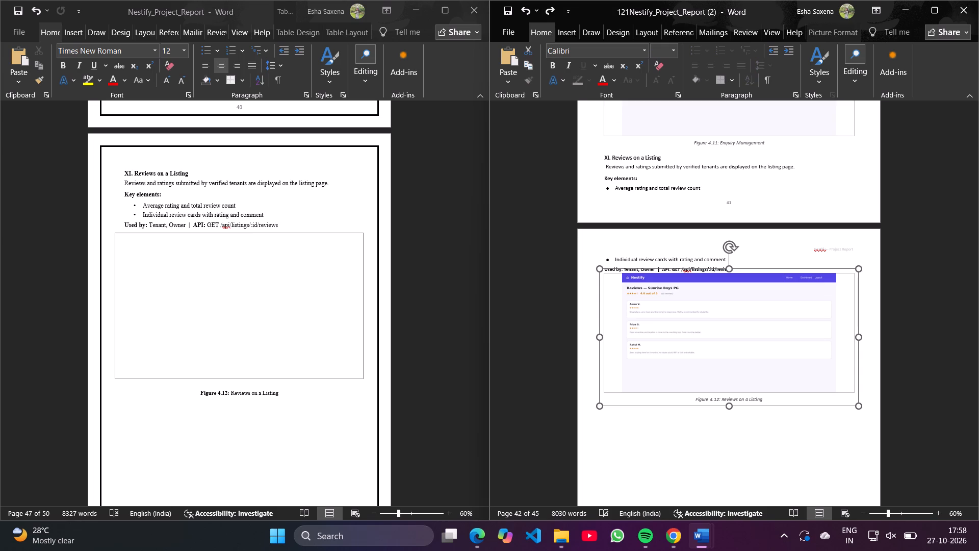
pyautogui.click(724, 451)
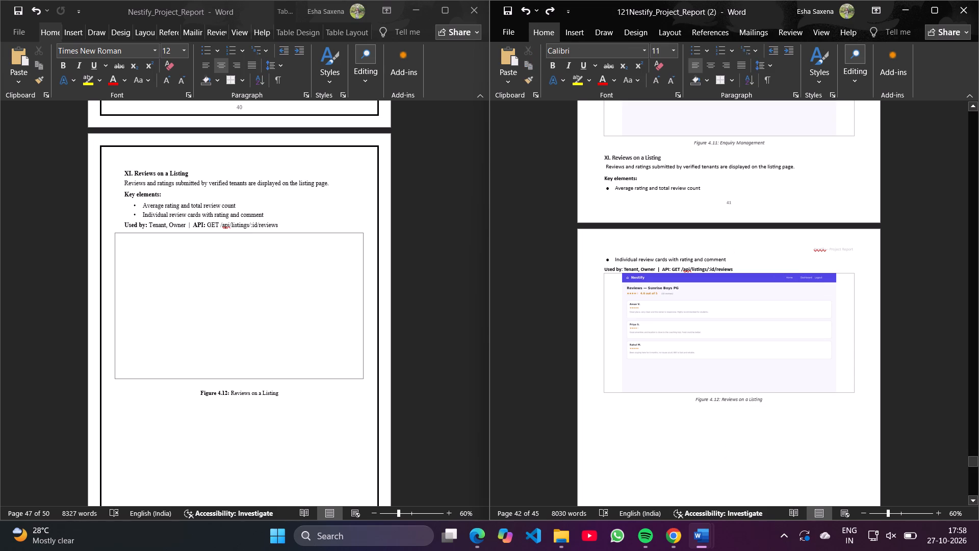
pyautogui.click(524, 7)
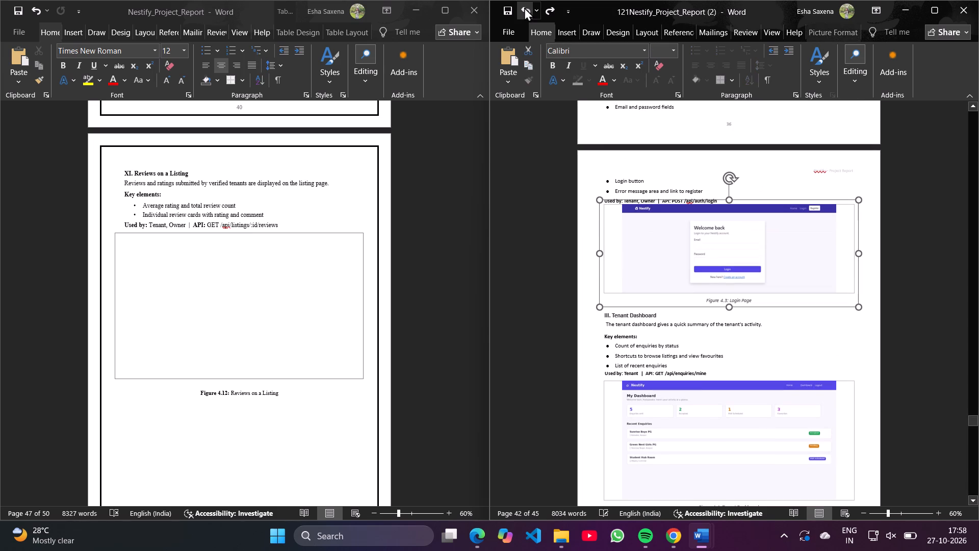
pyautogui.click(522, 9)
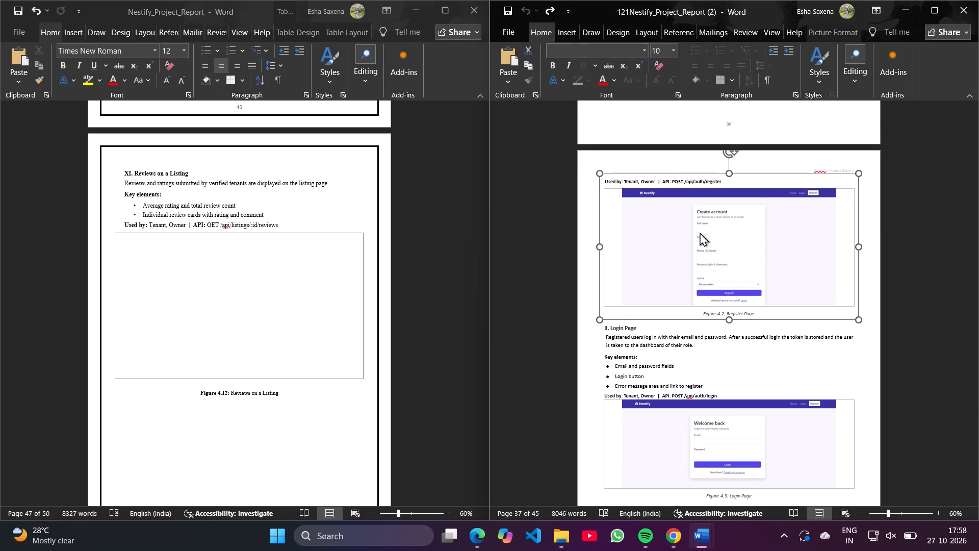
# Compare the I. Register Page section and its screenshot across both report documents.
pyautogui.scroll(2, 710, 278)
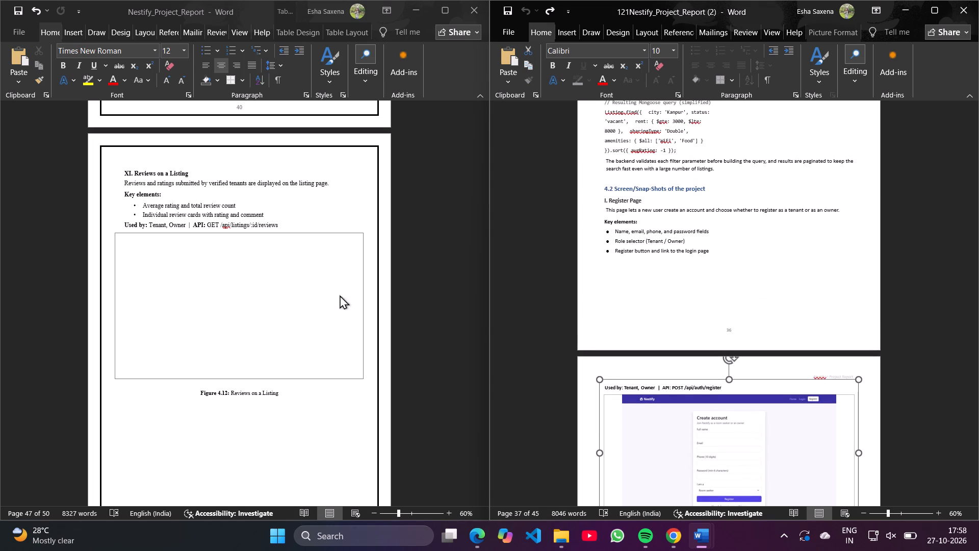
pyautogui.scroll(4, 297, 278)
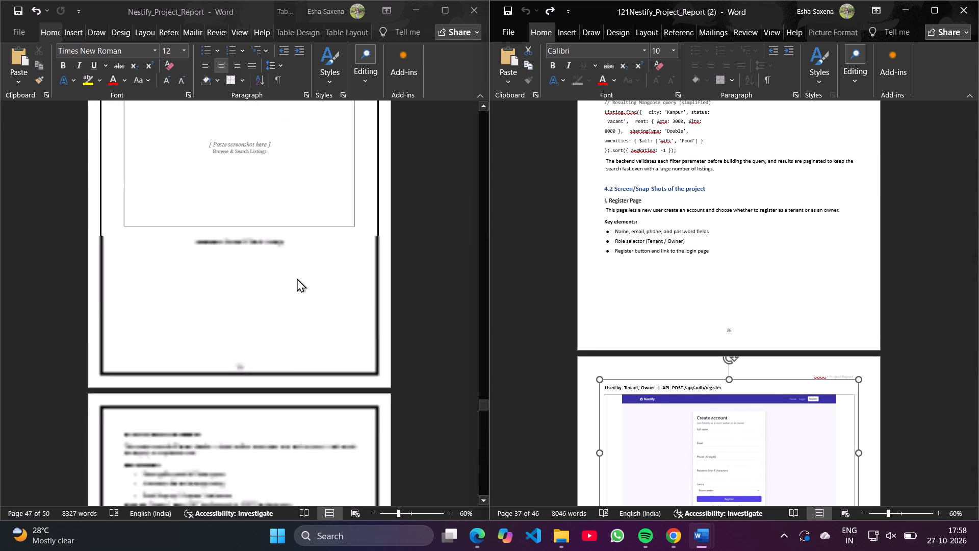
pyautogui.scroll(3, 297, 278)
pyautogui.scroll(-1, 297, 278)
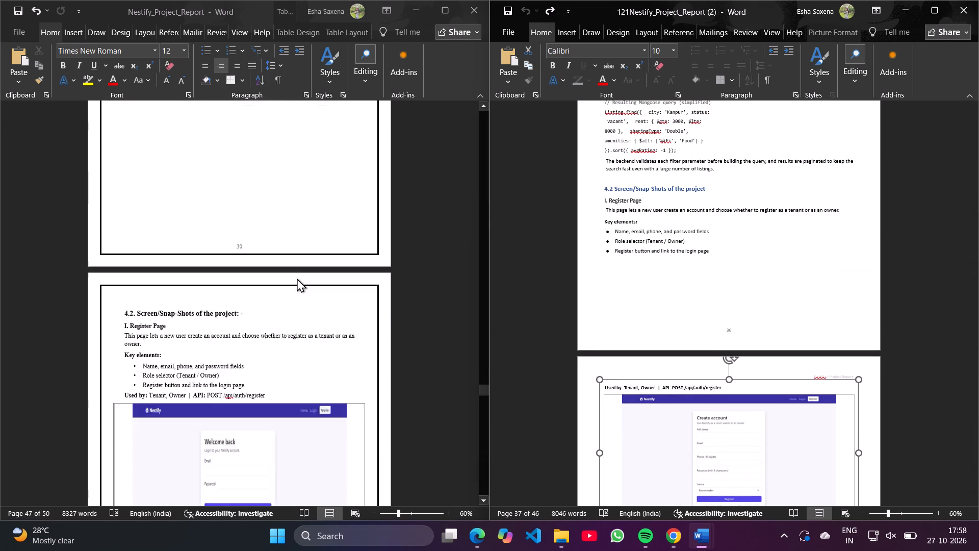
pyautogui.scroll(-2, 297, 278)
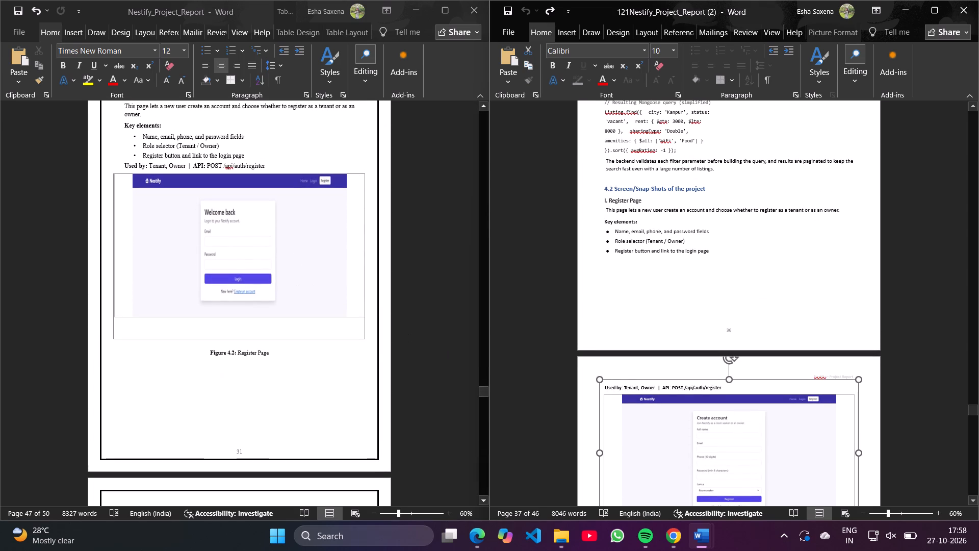
pyautogui.scroll(1, 317, 318)
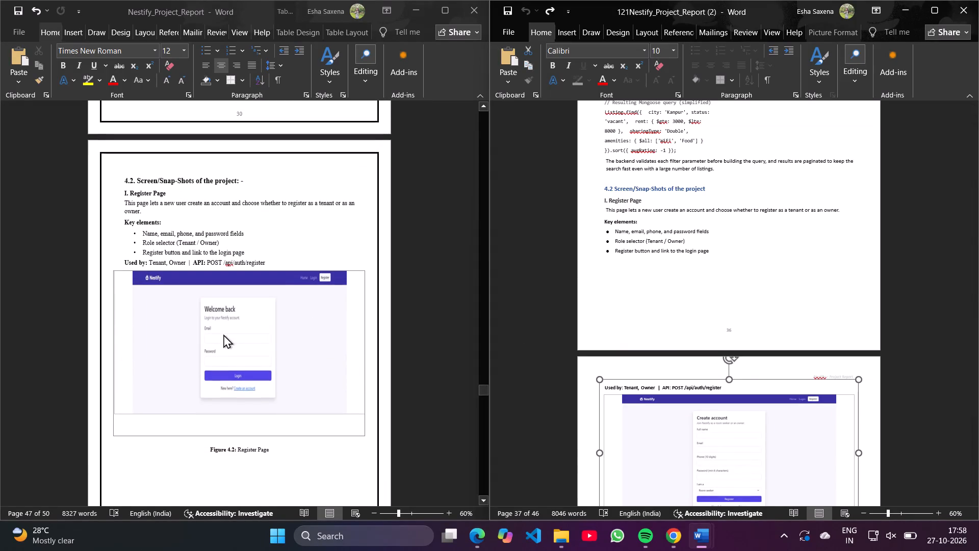
# Cut the wrongly placed Login screenshot block out of the I. Register Page frame in Nestify_Project_Report.
pyautogui.click(223, 334)
pyautogui.click(224, 334)
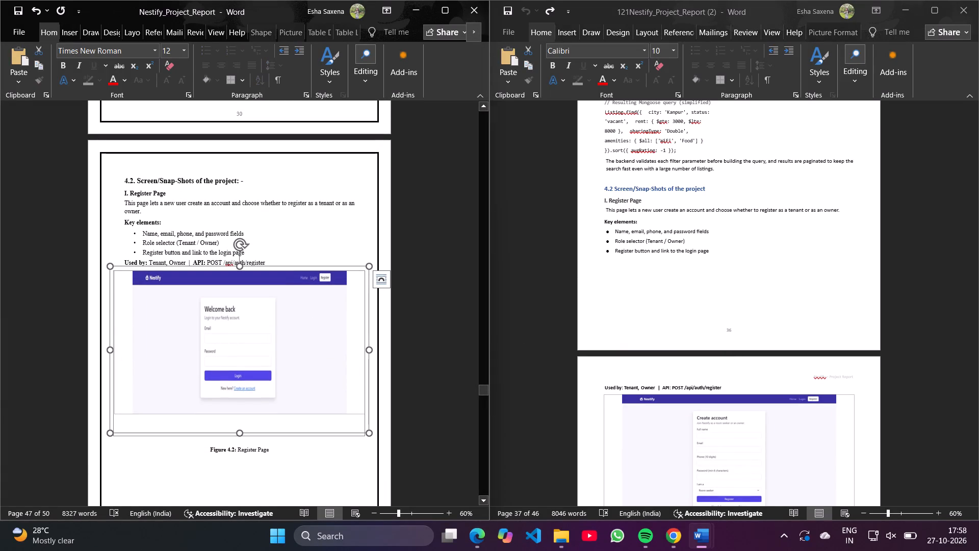
pyautogui.rightClick(280, 333)
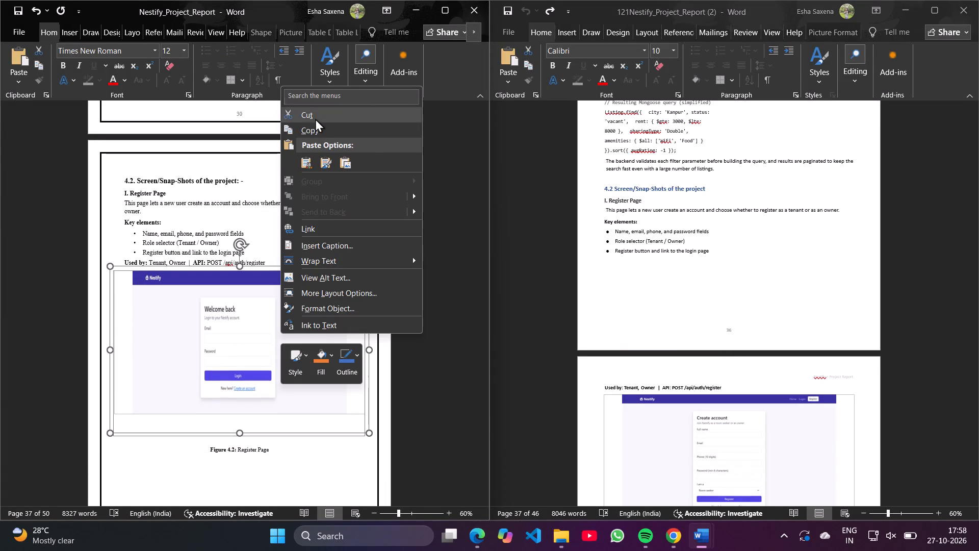
pyautogui.click(314, 113)
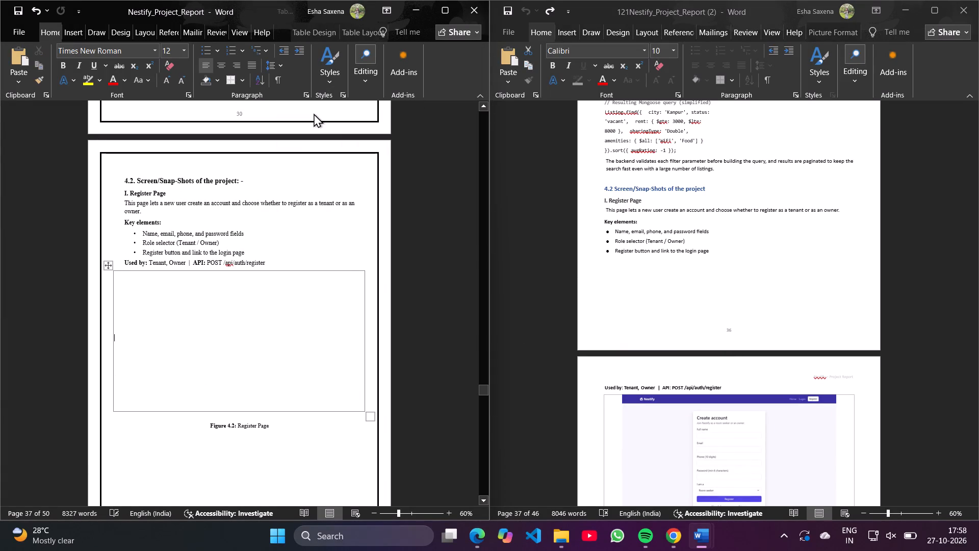
# Copy the Register Page screenshot block from 121Nestify_Project_Report (2) into the empty I. Register Page frame of Nestify_Project_Report.
pyautogui.scroll(-1, 693, 371)
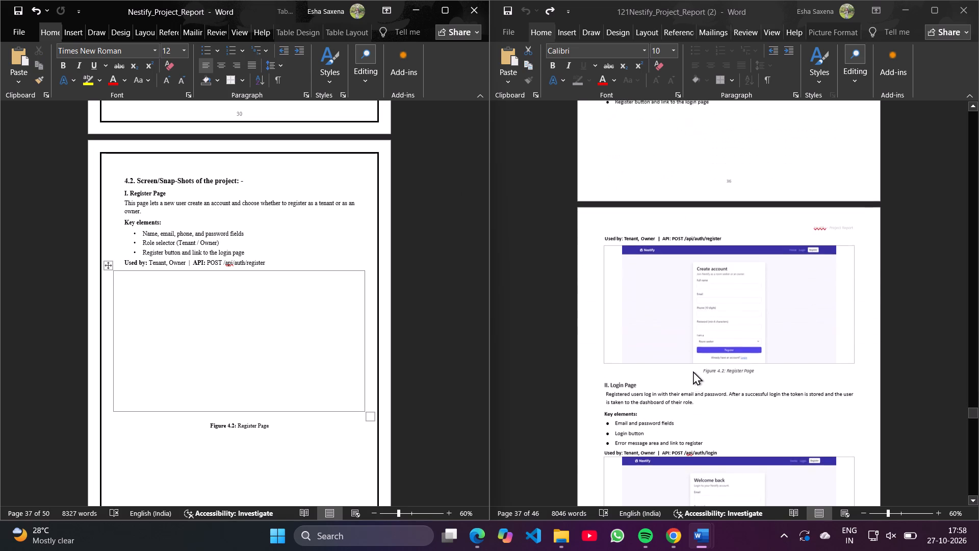
pyautogui.click(693, 371)
pyautogui.rightClick(692, 336)
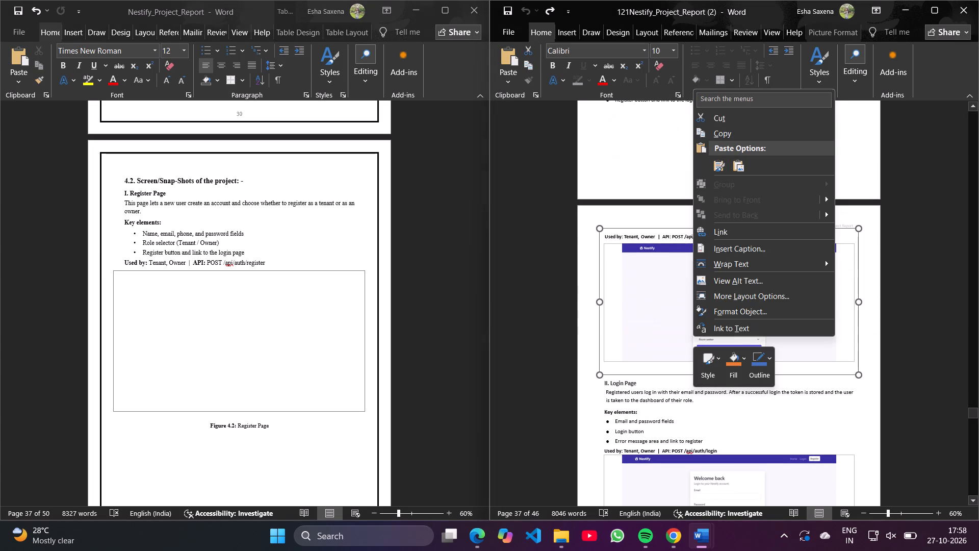
pyautogui.click(720, 129)
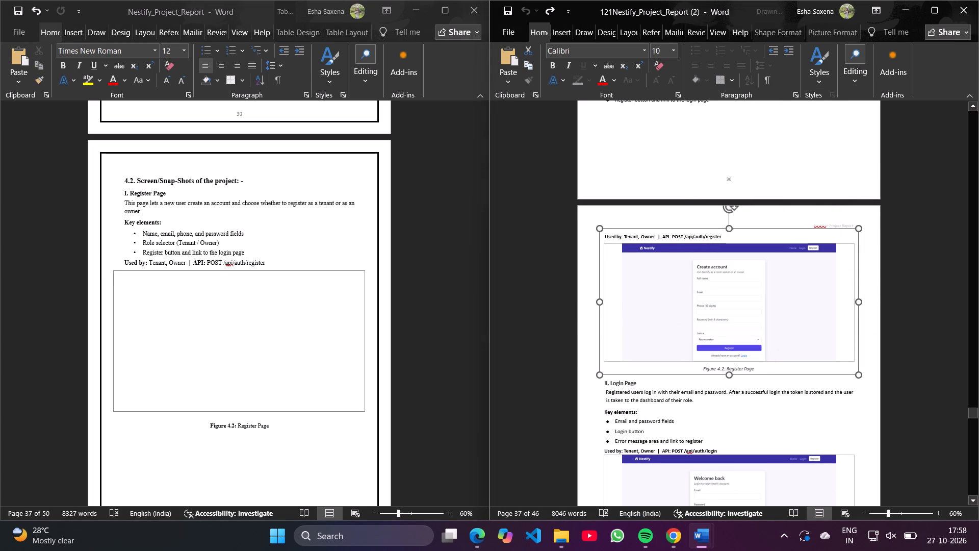
pyautogui.click(150, 290)
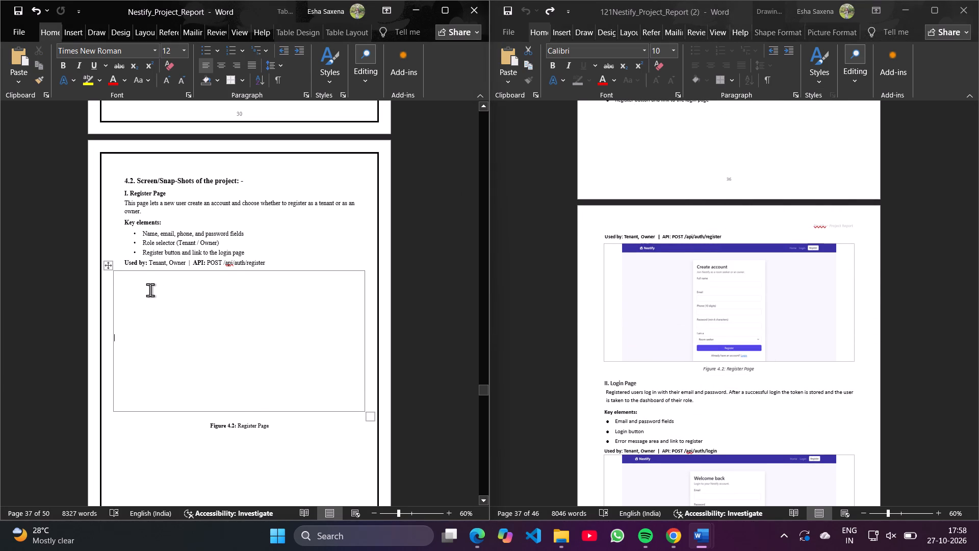
pyautogui.hotkey('ctrl', 'v')
pyautogui.click(174, 297)
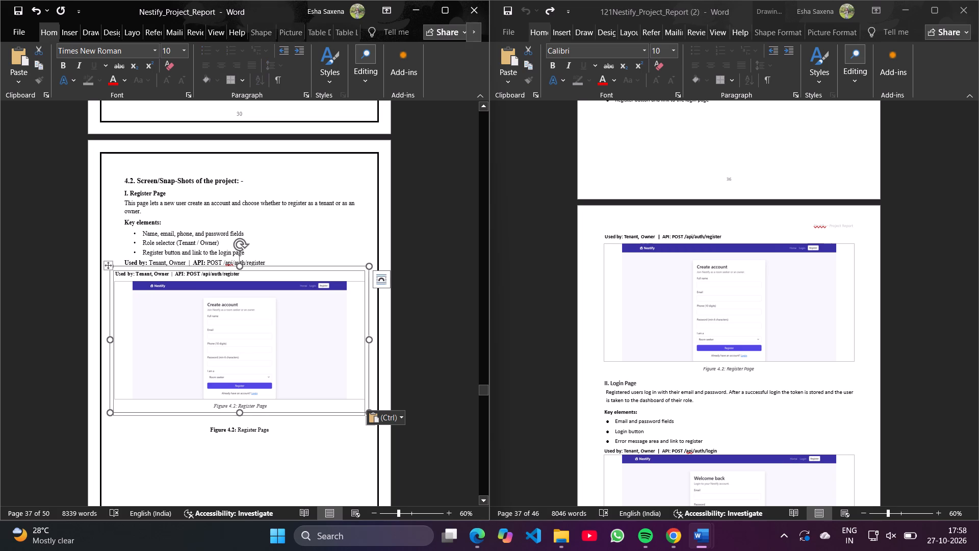
# Delete the duplicate "Used by: Tenant, Owner | API: POST /api/auth/register" line inside the Register Page block and flatten its empty text box.
pyautogui.moveTo(240, 276); pyautogui.dragTo(113, 273)
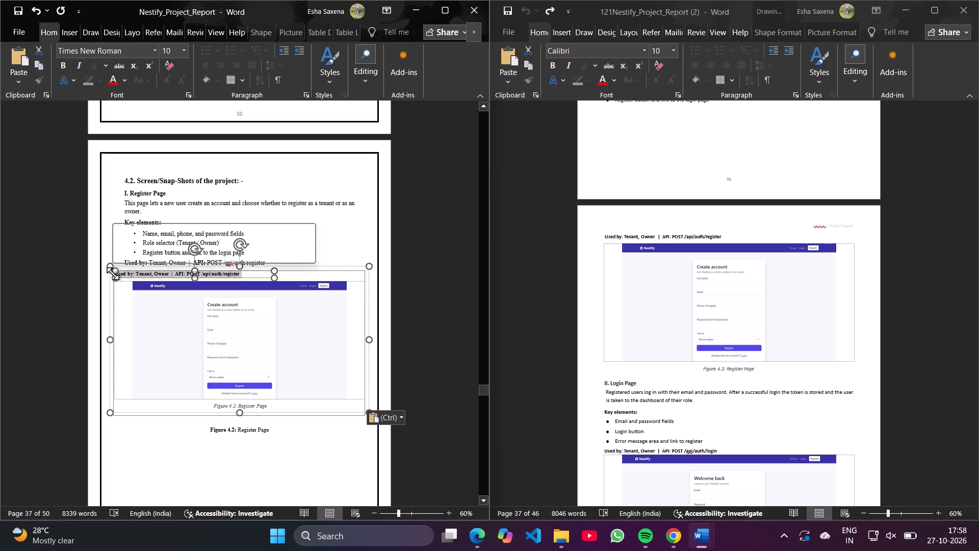
pyautogui.press('BackSpace')
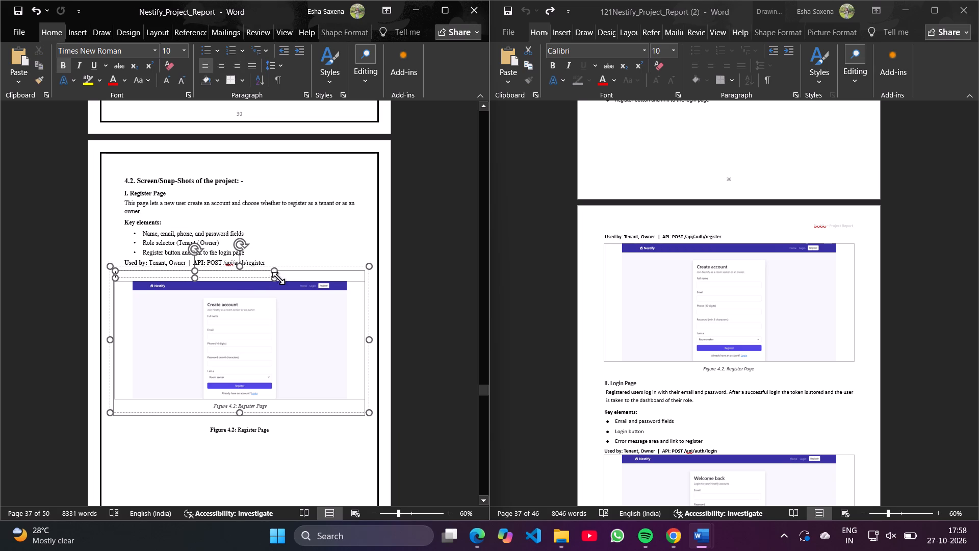
pyautogui.click(276, 281)
pyautogui.moveTo(276, 281); pyautogui.dragTo(275, 271)
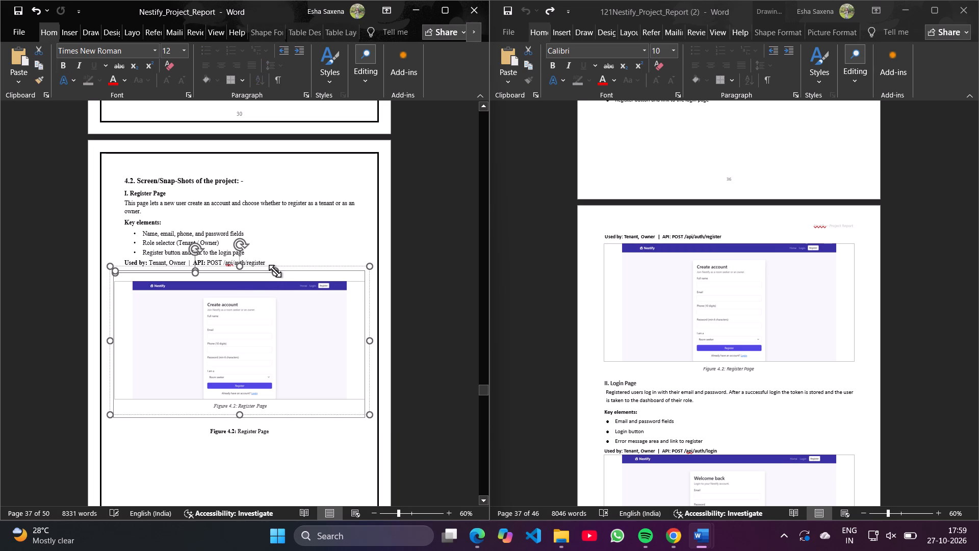
# Adjust the height of the Register Page screenshot block, making it slightly taller within its frame.
pyautogui.moveTo(239, 416); pyautogui.dragTo(239, 405)
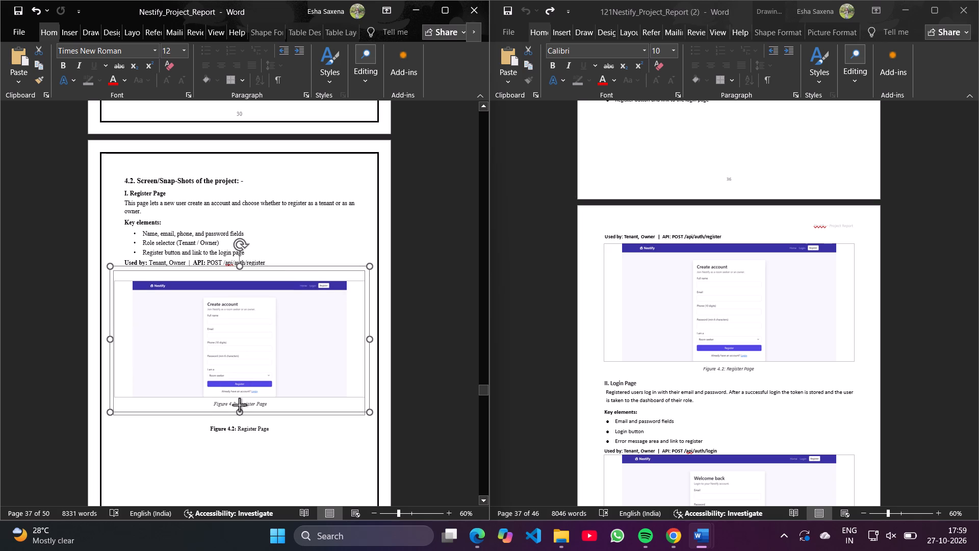
pyautogui.moveTo(239, 405); pyautogui.dragTo(241, 421)
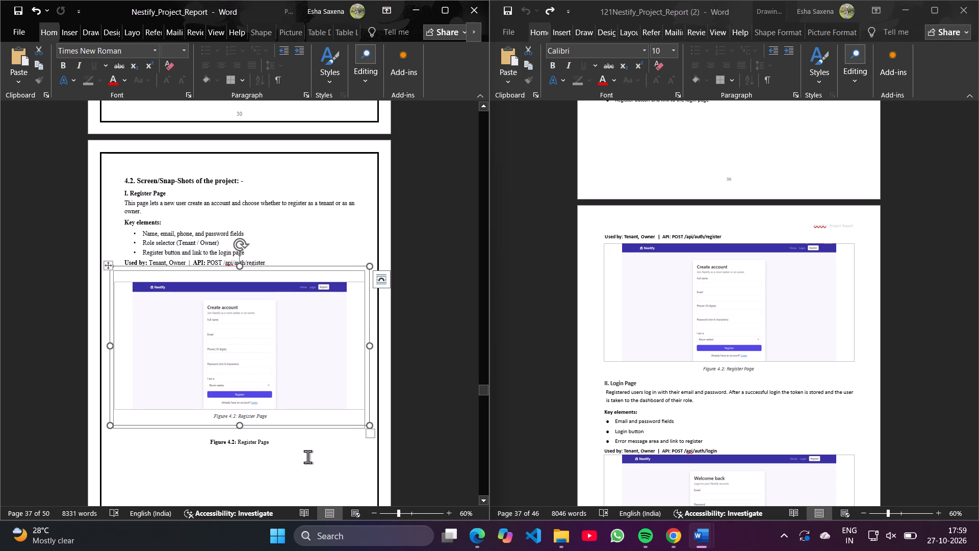
pyautogui.click(307, 457)
# Delete the duplicate italic caption "Figure 4.2: Register Page" inside the pasted Register Page block.
pyautogui.moveTo(271, 418); pyautogui.dragTo(212, 429)
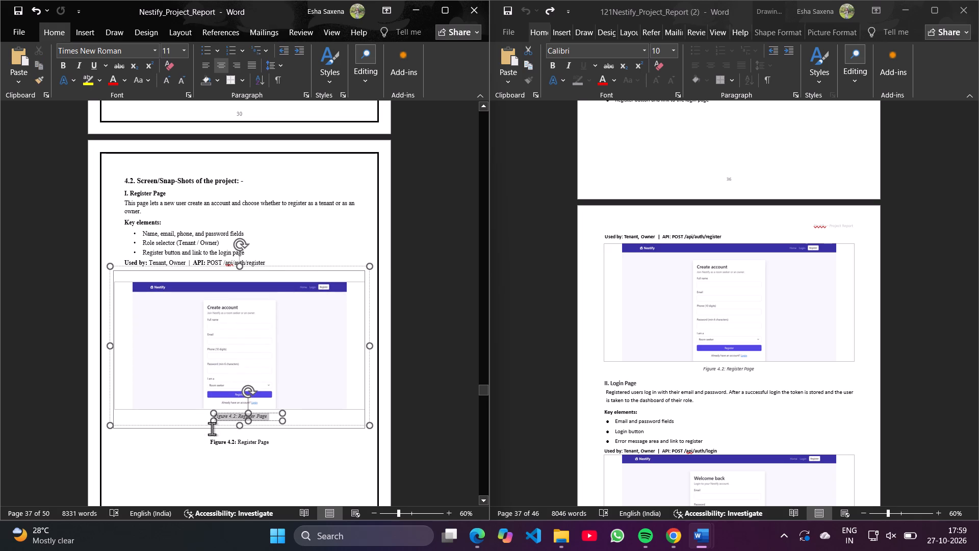
pyautogui.moveTo(212, 429); pyautogui.dragTo(210, 423)
pyautogui.press('BackSpace')
pyautogui.click(284, 459)
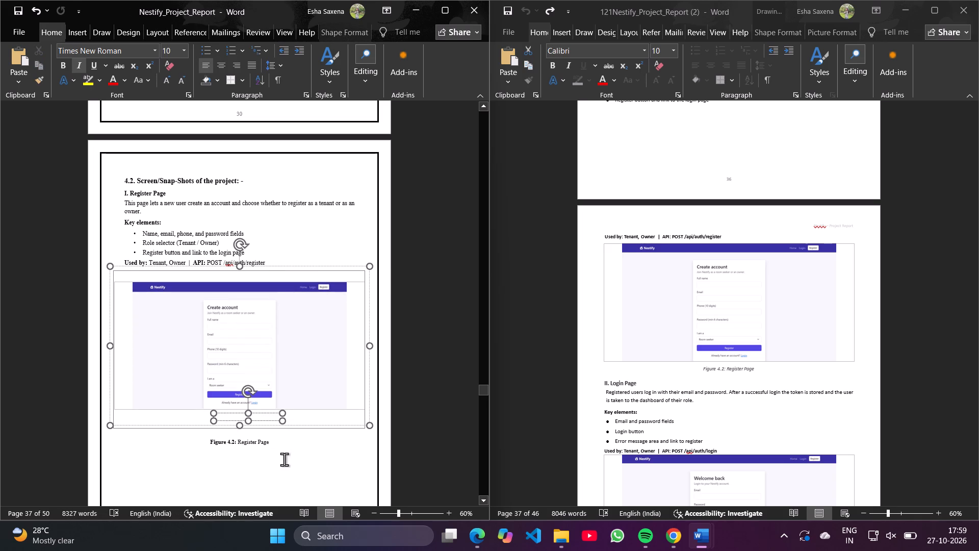
# Remove the blank line beneath the Register Page screenshot block in its frame.
pyautogui.click(364, 429)
pyautogui.click(363, 429)
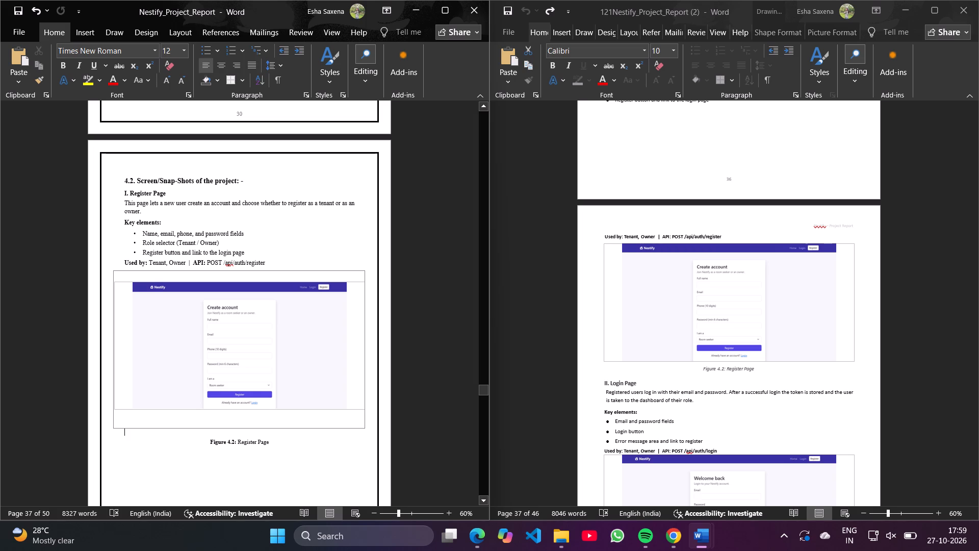
pyautogui.press('BackSpace')
pyautogui.press('BackSpace')
pyautogui.press('BackSpace')
pyautogui.press('BackSpace')
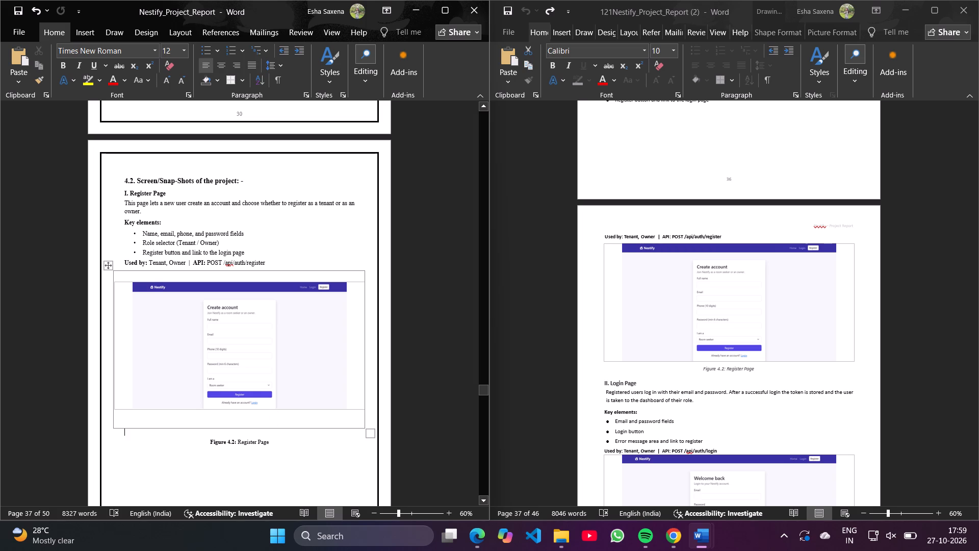
pyautogui.click(302, 408)
pyautogui.click(236, 423)
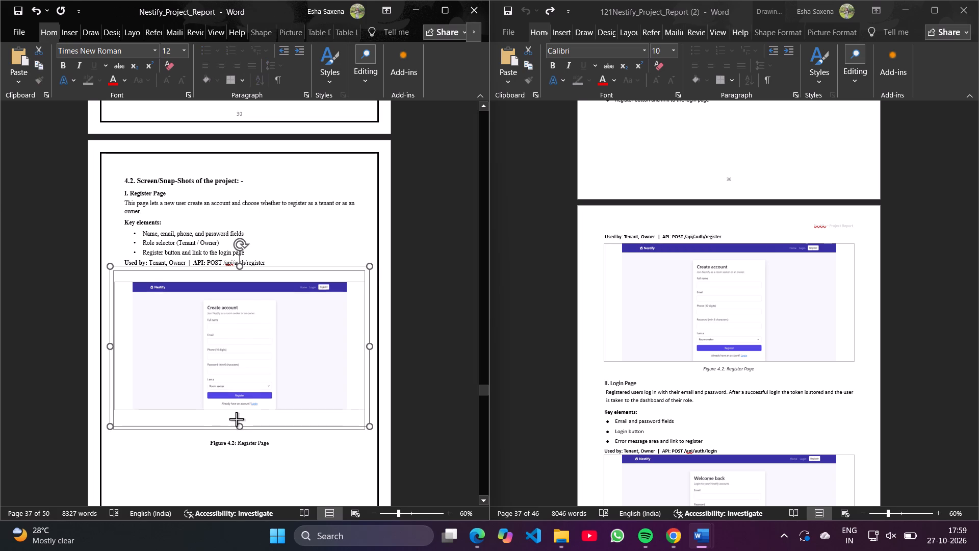
pyautogui.click(199, 418)
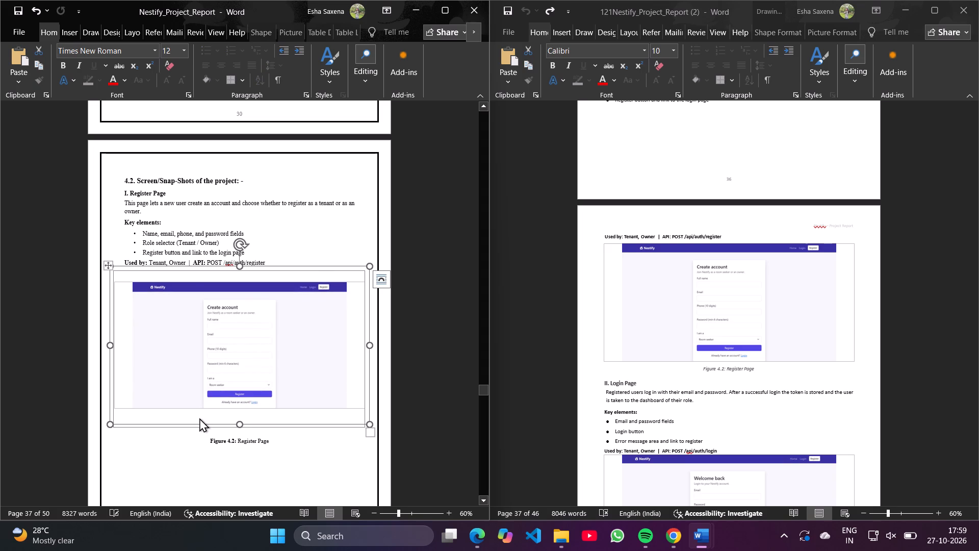
pyautogui.click(170, 418)
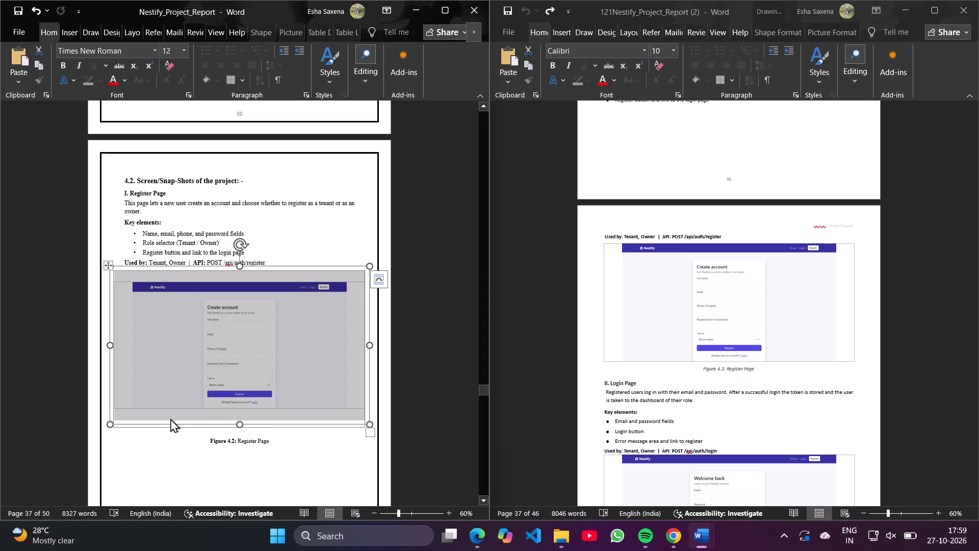
pyautogui.click(161, 439)
pyautogui.click(152, 421)
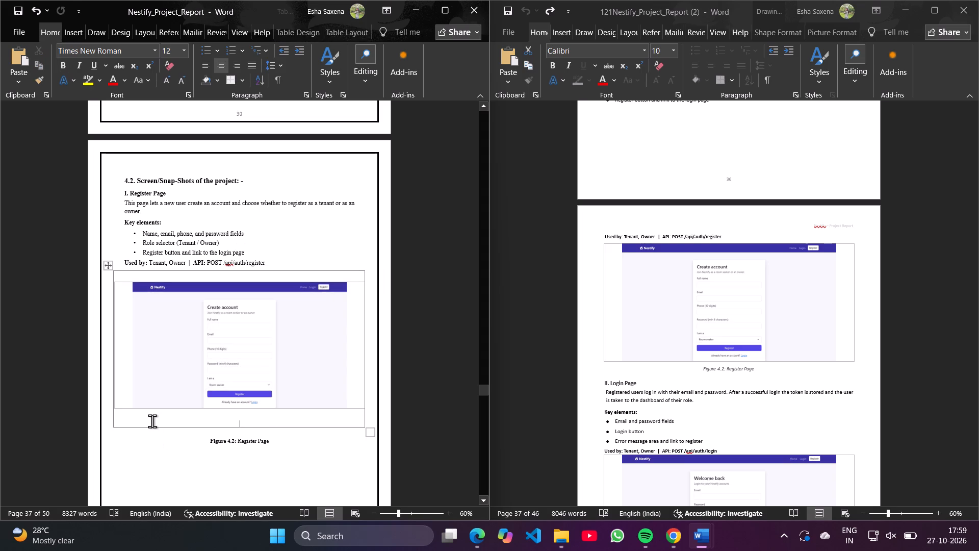
pyautogui.press('BackSpace')
pyautogui.press('BackSpace')
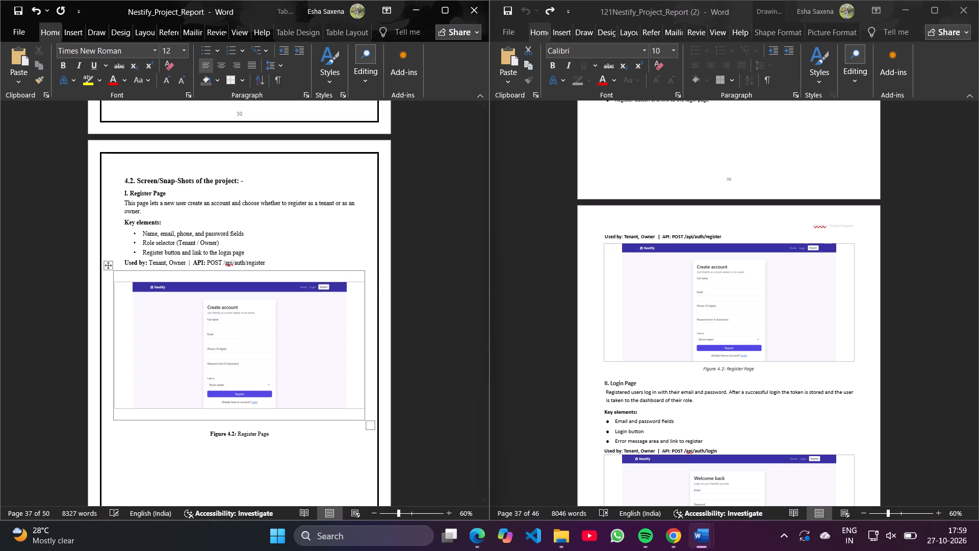
pyautogui.press('BackSpace')
pyautogui.click(173, 455)
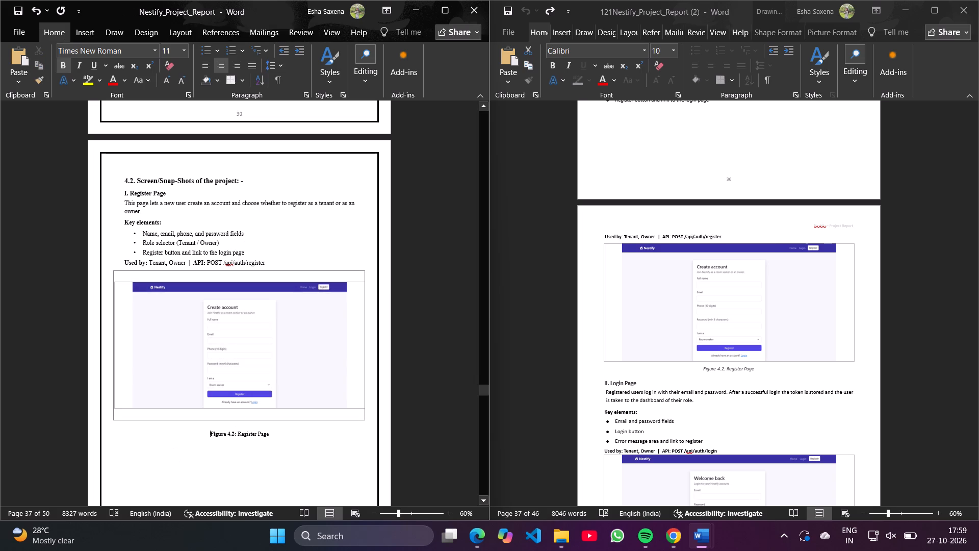
pyautogui.click(340, 464)
# Replace the placeholder text in the II. Login Page frame with the Login Page screenshot block copied from 121Nestify_Project_Report (2).
pyautogui.scroll(-1, 310, 443)
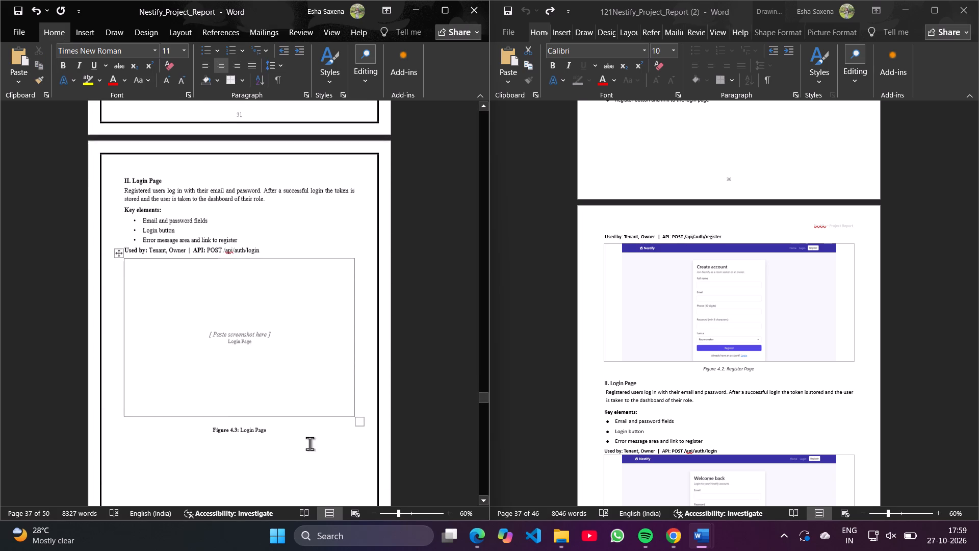
pyautogui.scroll(-1, 310, 443)
pyautogui.scroll(-1, 803, 325)
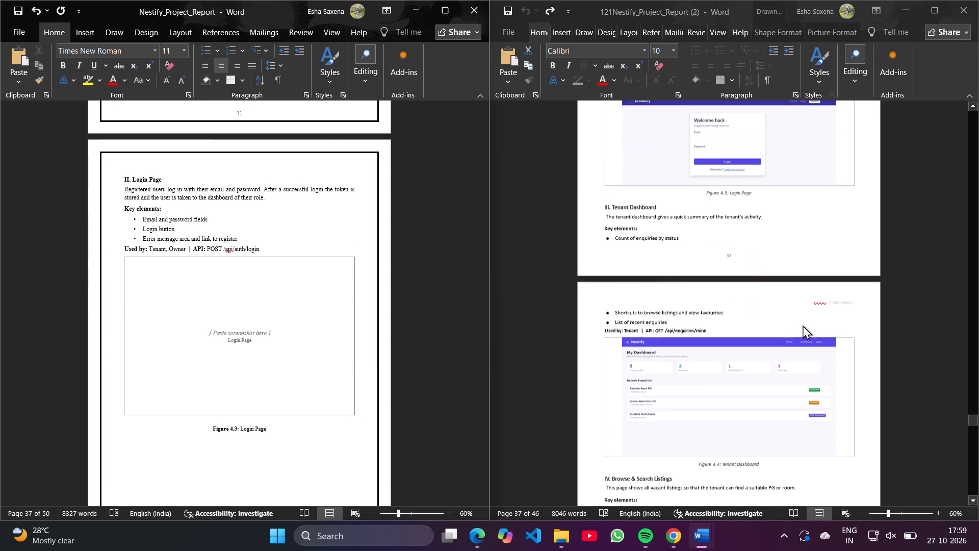
pyautogui.scroll(-1, 803, 325)
pyautogui.rightClick(792, 280)
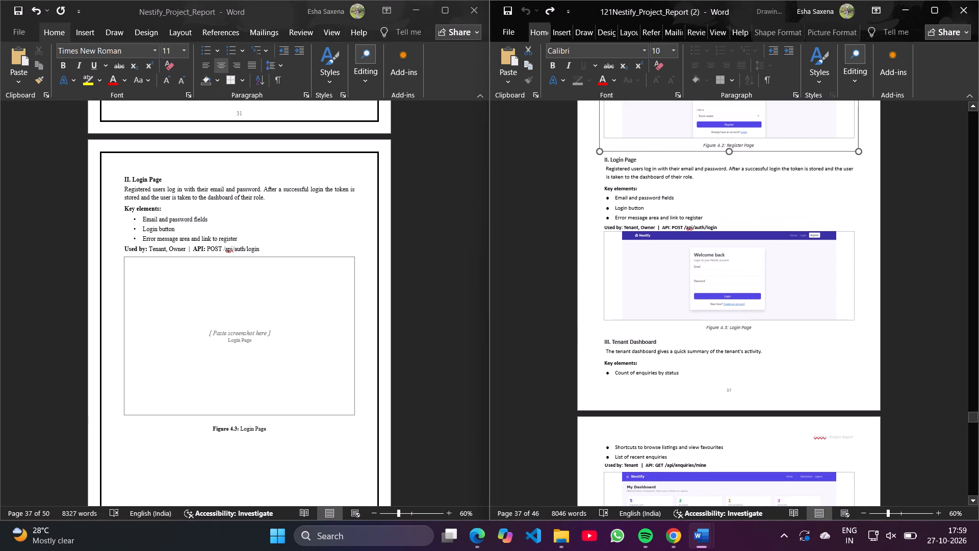
pyautogui.rightClick(792, 280)
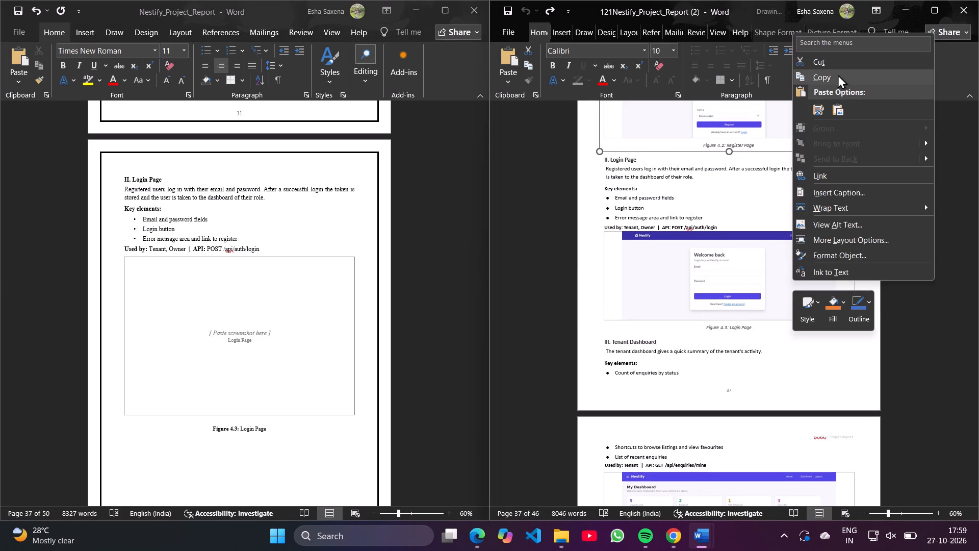
pyautogui.click(837, 75)
pyautogui.click(256, 289)
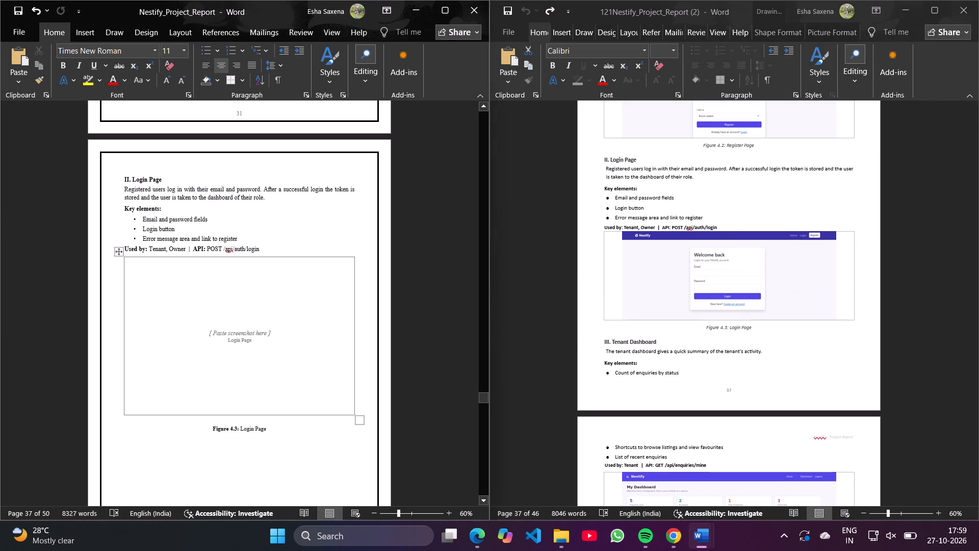
pyautogui.click(184, 284)
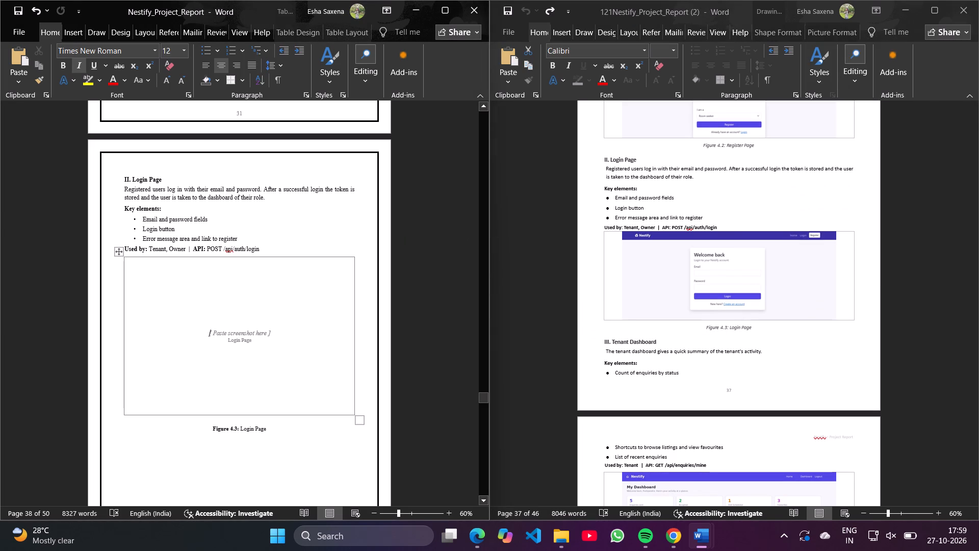
pyautogui.moveTo(255, 341); pyautogui.dragTo(205, 328)
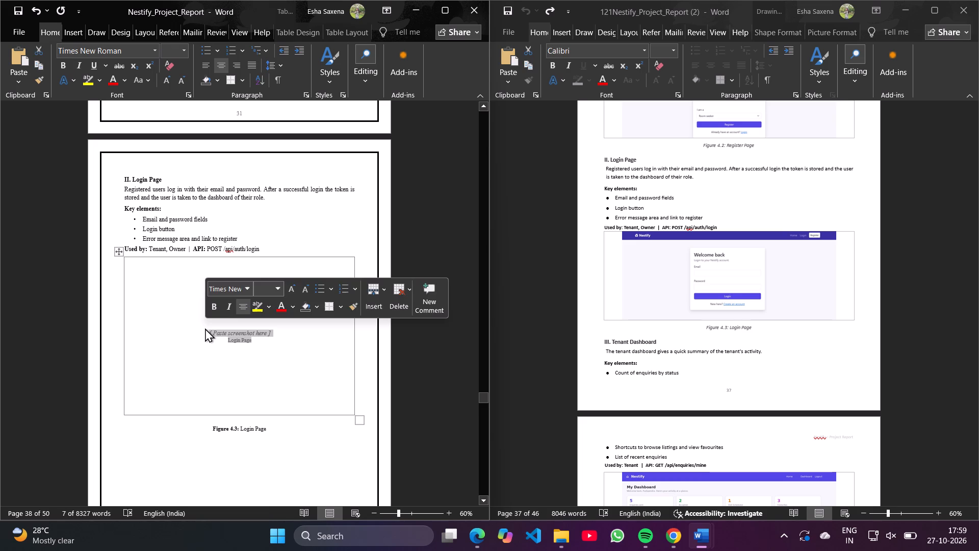
pyautogui.press('BackSpace')
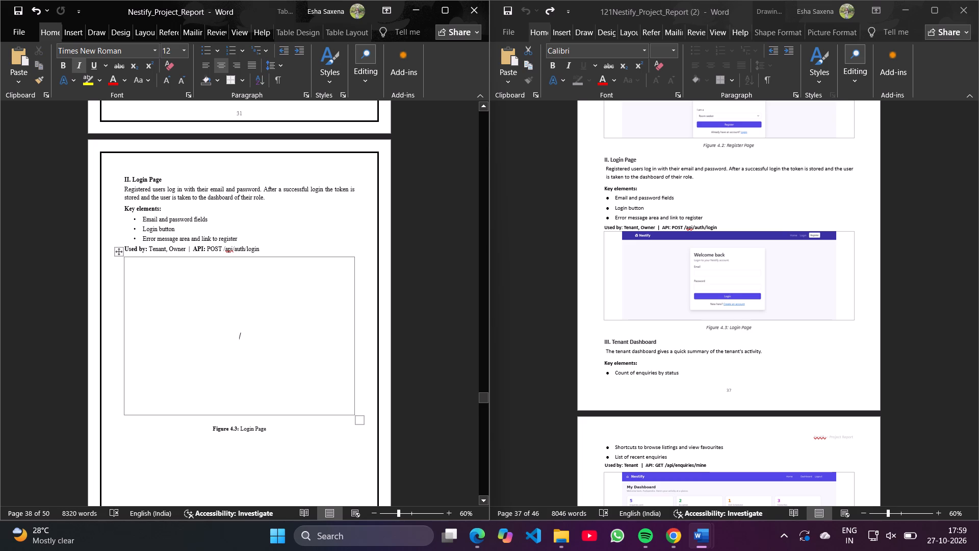
pyautogui.hotkey('ctrl', 'v')
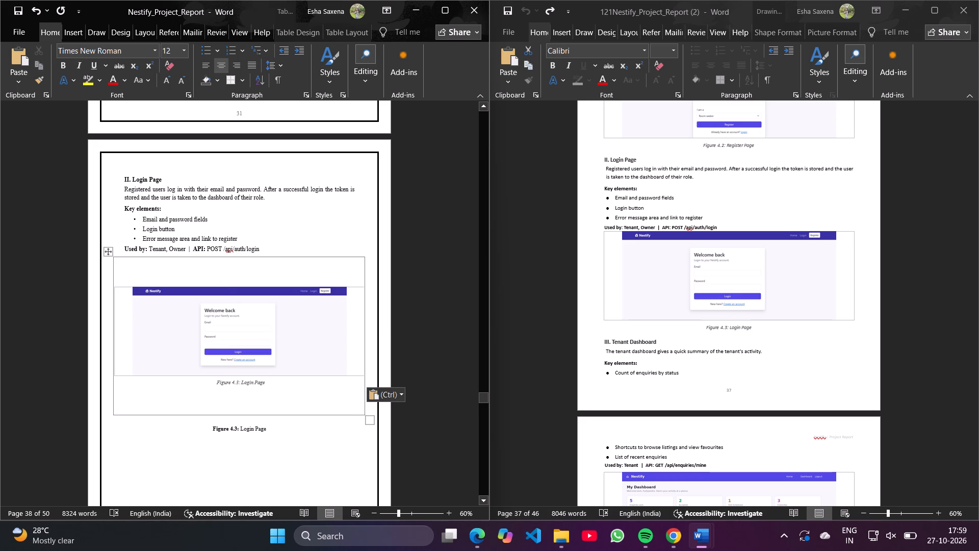
# Stretch the pasted Login Page screenshot block vertically so it nearly fills the height of its frame.
pyautogui.moveTo(225, 297); pyautogui.dragTo(223, 284)
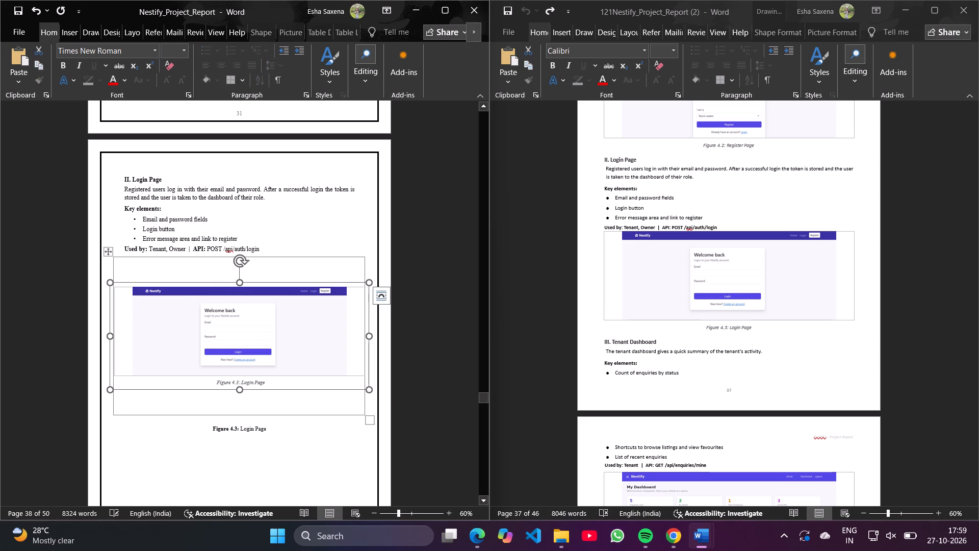
pyautogui.moveTo(238, 282); pyautogui.dragTo(238, 249)
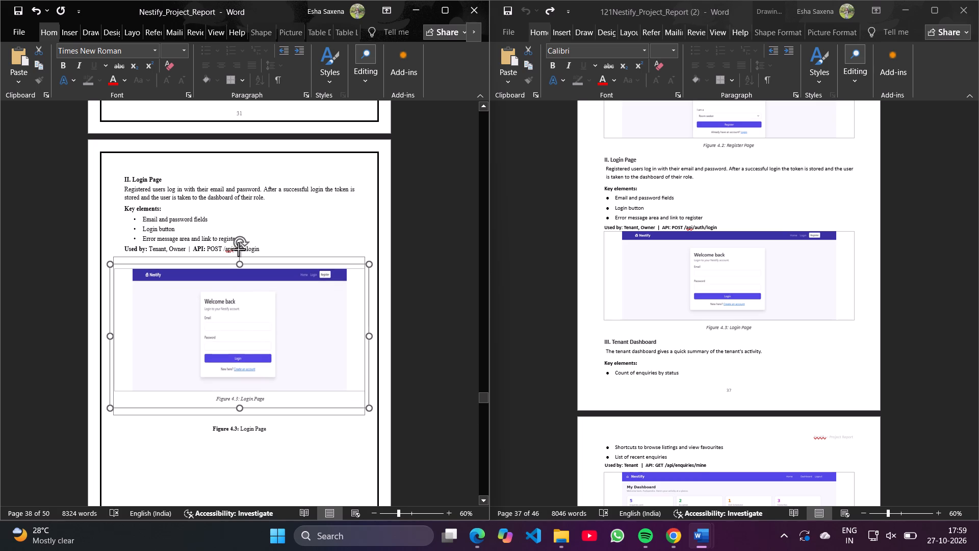
pyautogui.moveTo(238, 249); pyautogui.dragTo(239, 249)
# Delete the duplicate italic caption "Figure 4.3: Login Page" inside the pasted Login Page block.
pyautogui.moveTo(272, 427); pyautogui.dragTo(256, 423)
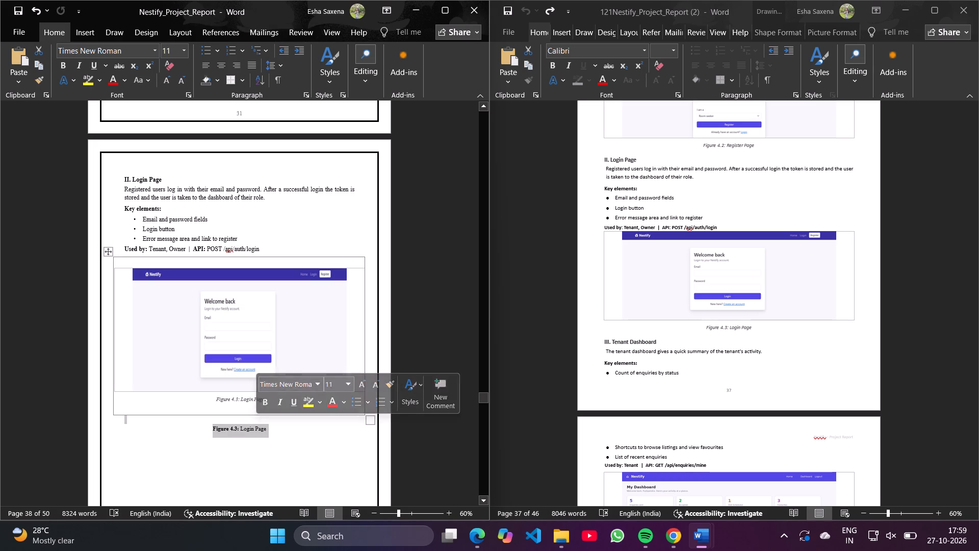
pyautogui.click(232, 399)
pyautogui.click(232, 399)
pyautogui.tripleClick(232, 399)
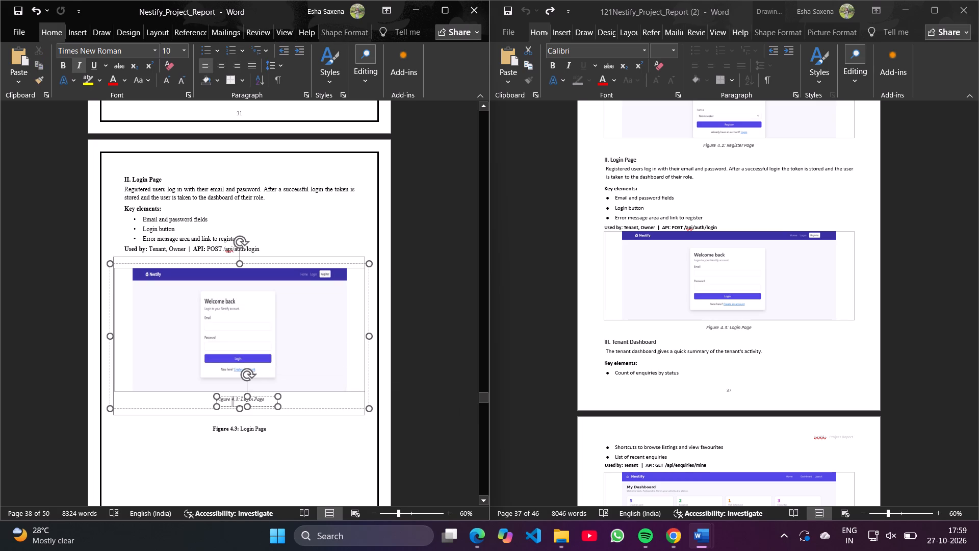
pyautogui.click(232, 399)
pyautogui.click(276, 433)
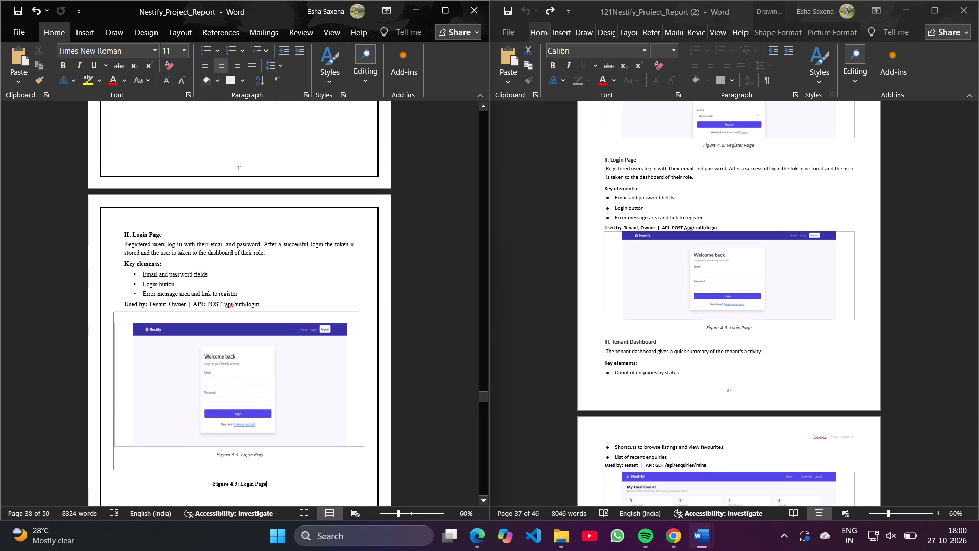
pyautogui.moveTo(265, 453); pyautogui.dragTo(202, 449)
pyautogui.press('BackSpace')
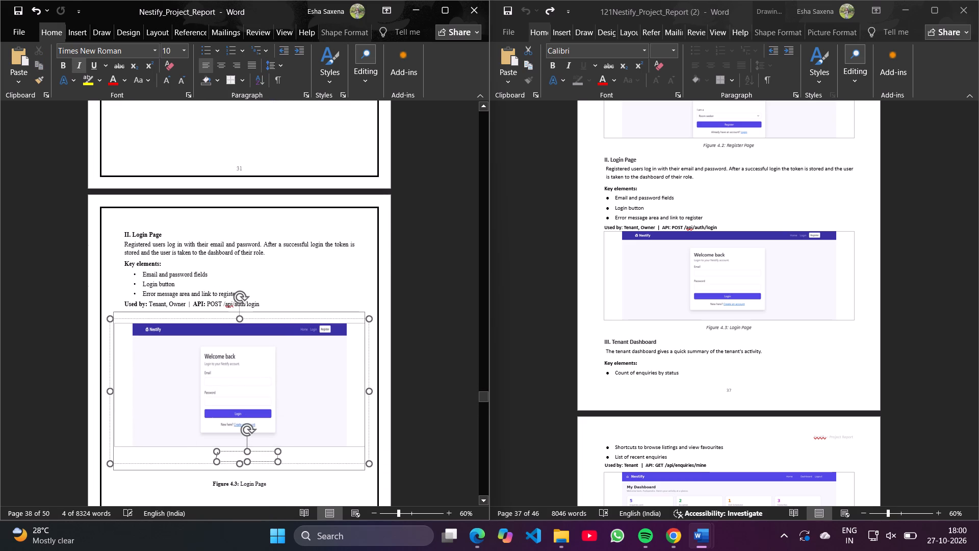
# Enlarge the Login Page picture within its block, making it taller and extending both sides to nearly fill the frame.
pyautogui.click(236, 439)
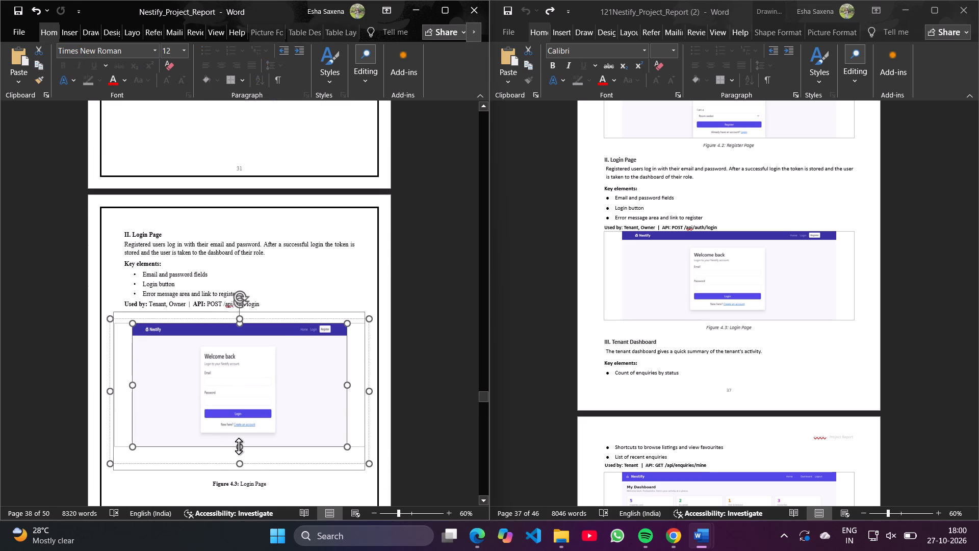
pyautogui.moveTo(239, 446); pyautogui.dragTo(239, 466)
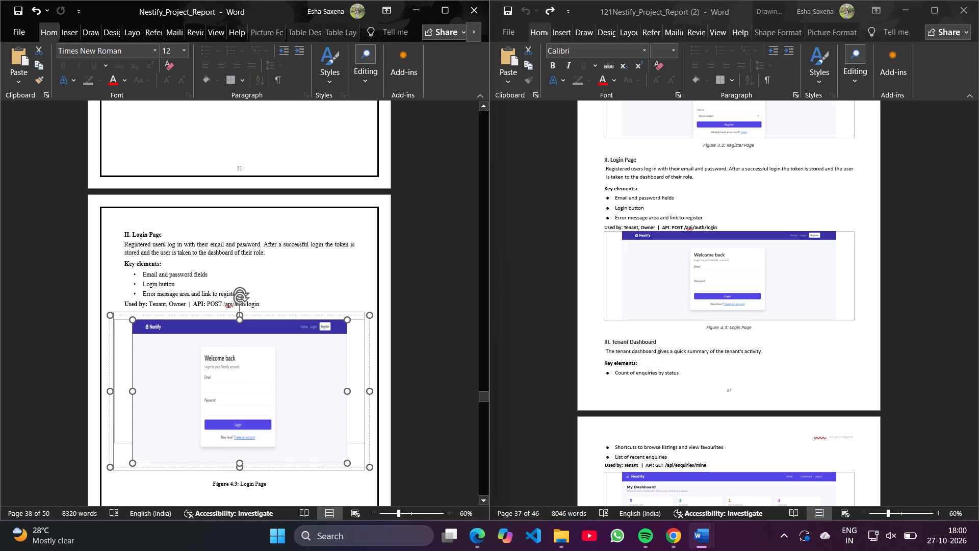
pyautogui.click(240, 318)
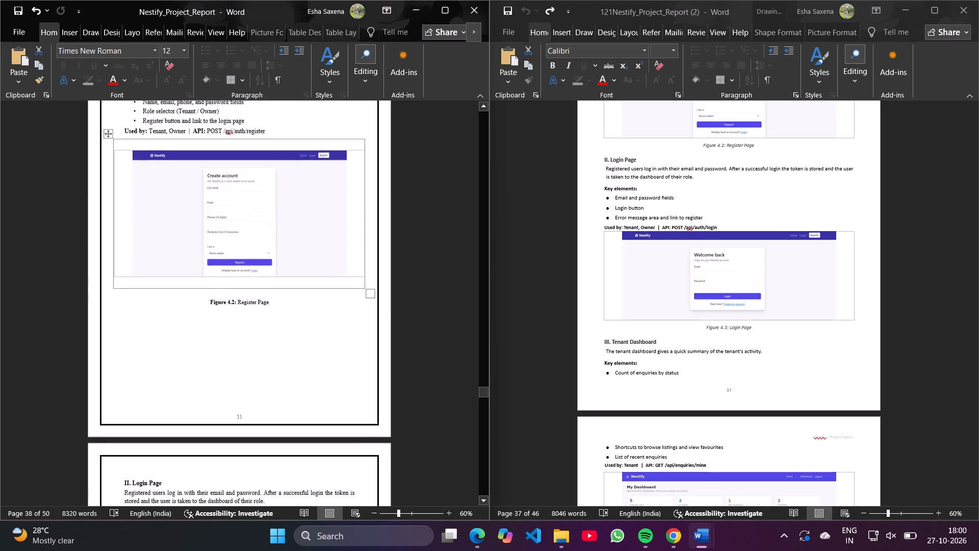
pyautogui.scroll(-1, 284, 408)
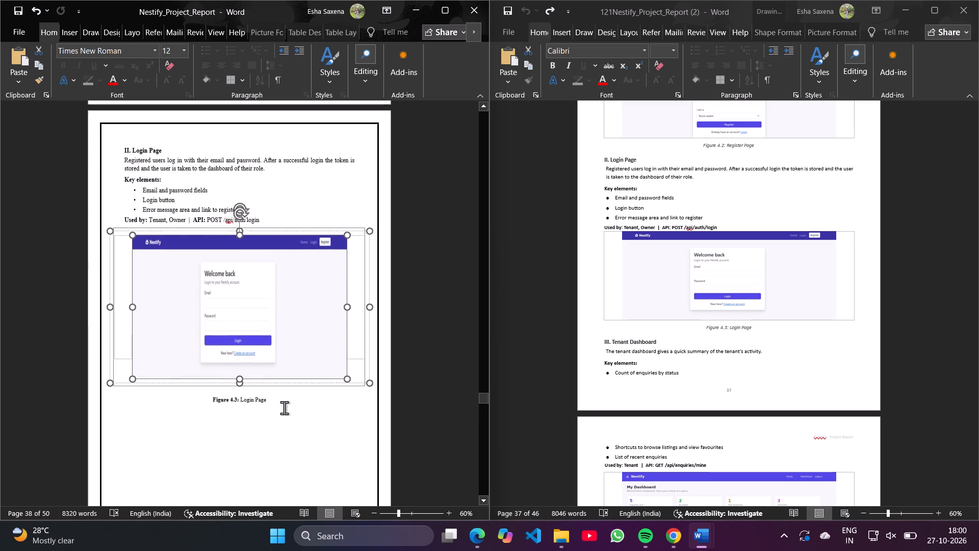
pyautogui.moveTo(349, 309); pyautogui.dragTo(357, 310)
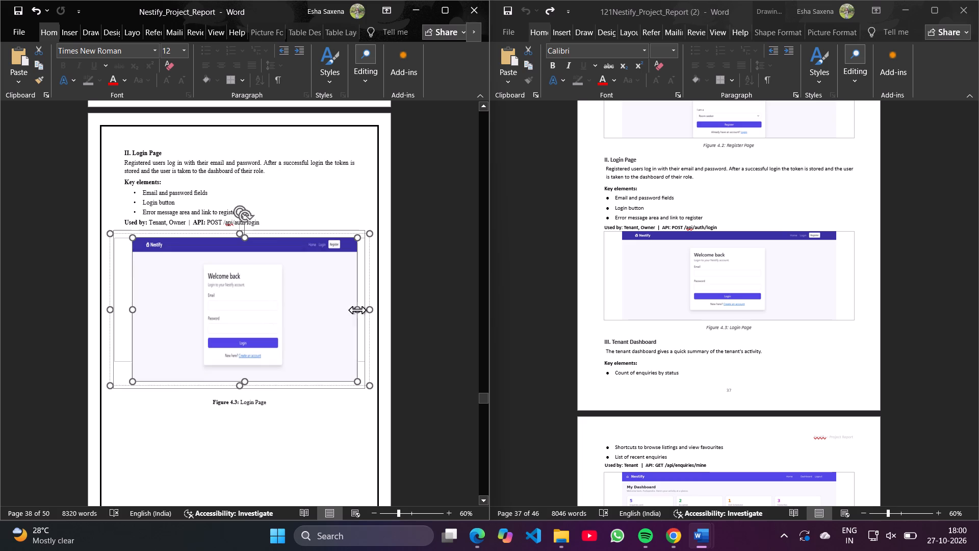
pyautogui.moveTo(134, 309); pyautogui.dragTo(122, 309)
pyautogui.click(296, 452)
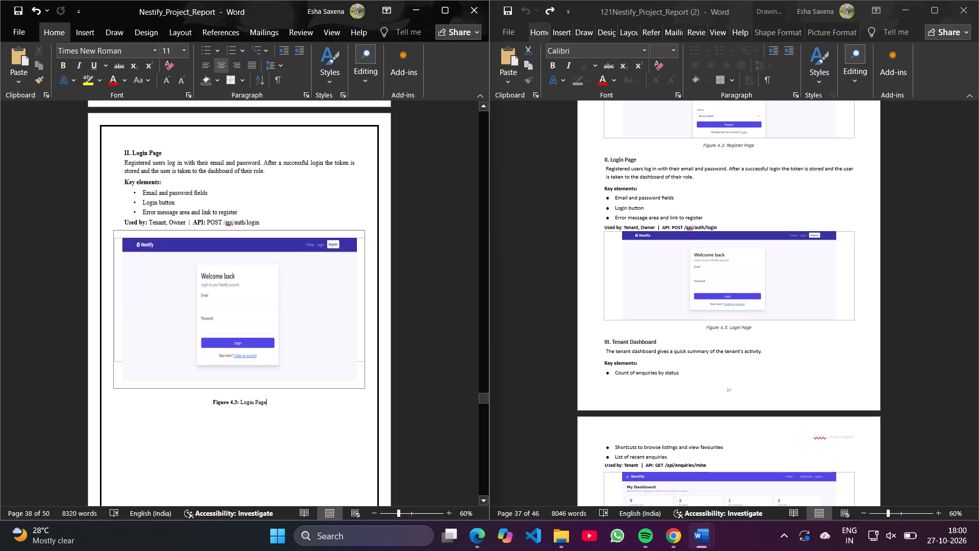
# Replace the placeholder text in the III. Tenant Dashboard frame with the Tenant Dashboard screenshot block copied from 121Nestify_Project_Report (2).
pyautogui.scroll(-1, 296, 452)
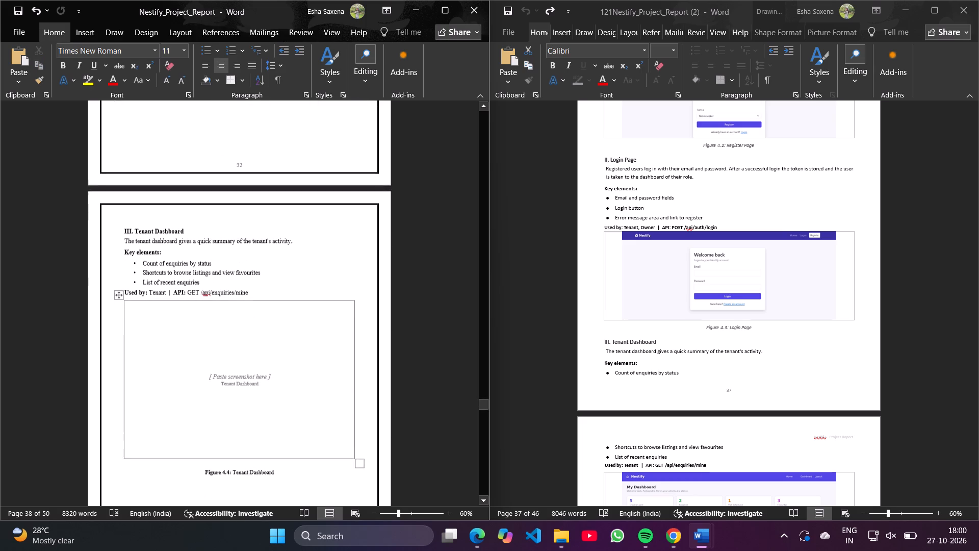
pyautogui.scroll(-1, 296, 452)
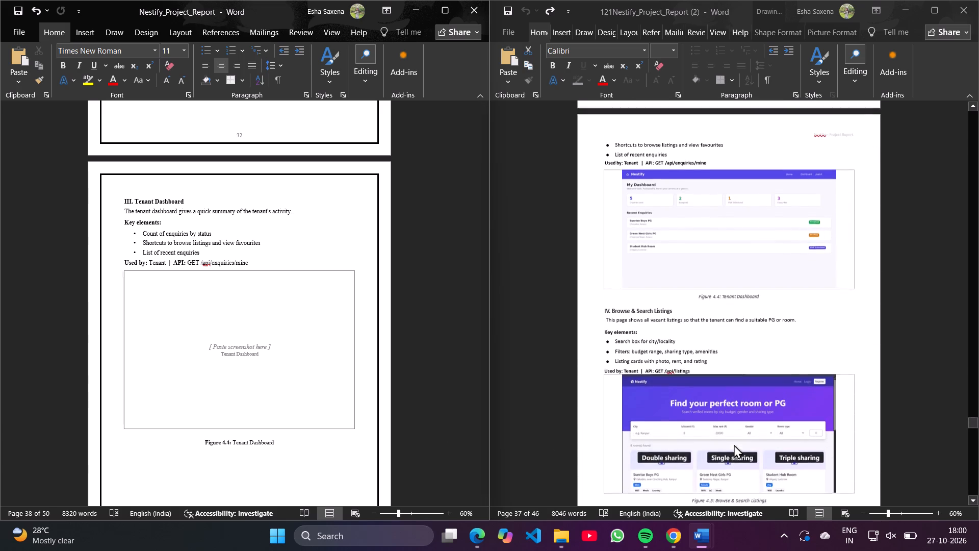
pyautogui.rightClick(709, 299)
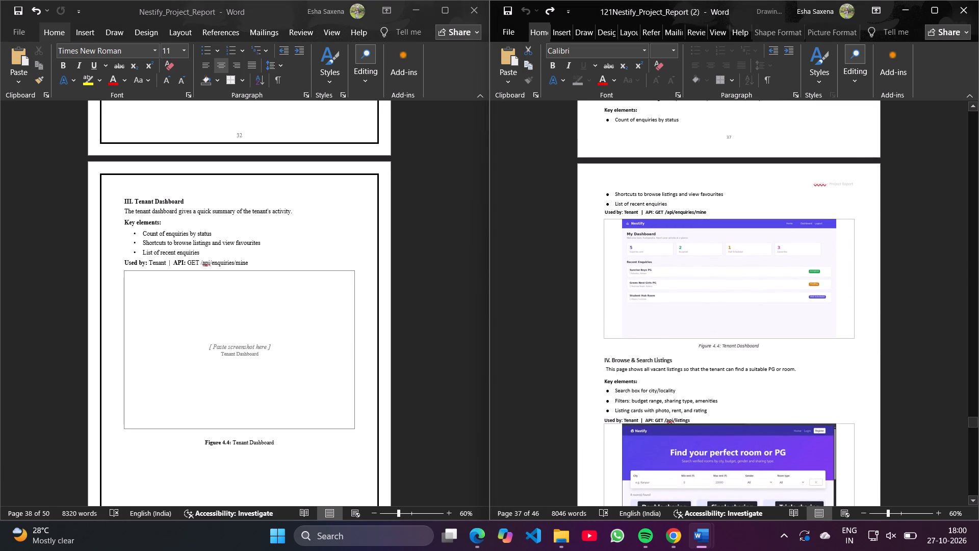
pyautogui.rightClick(709, 299)
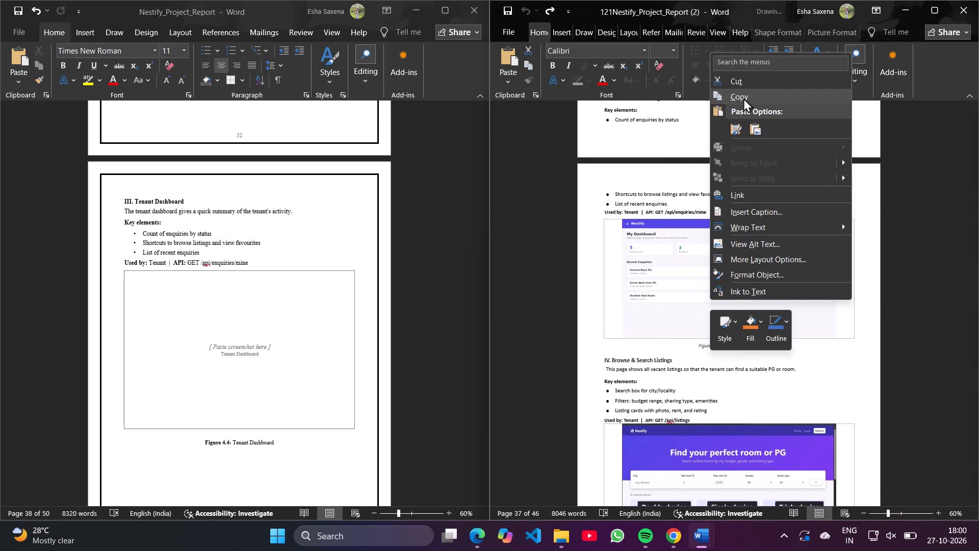
pyautogui.click(743, 98)
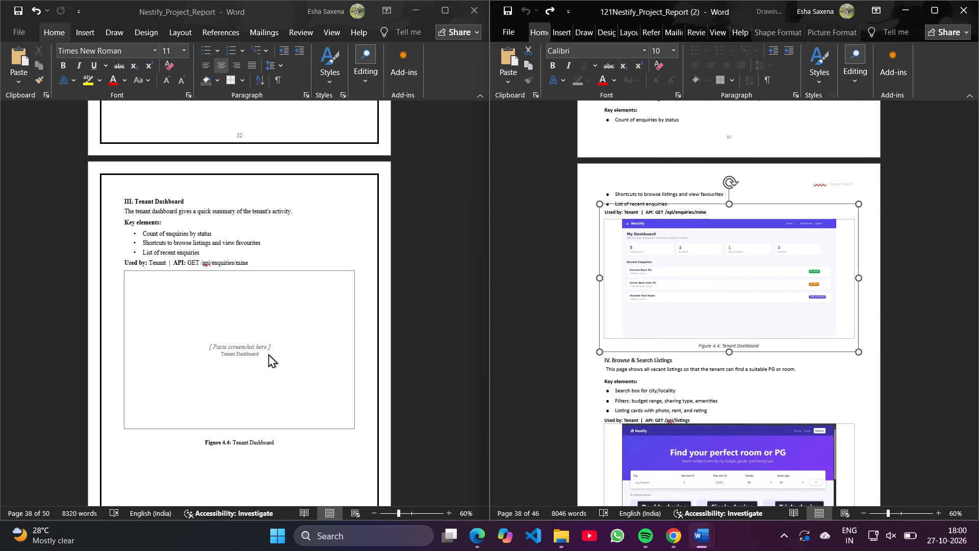
pyautogui.click(268, 354)
pyautogui.click(267, 355)
pyautogui.moveTo(267, 355); pyautogui.dragTo(171, 341)
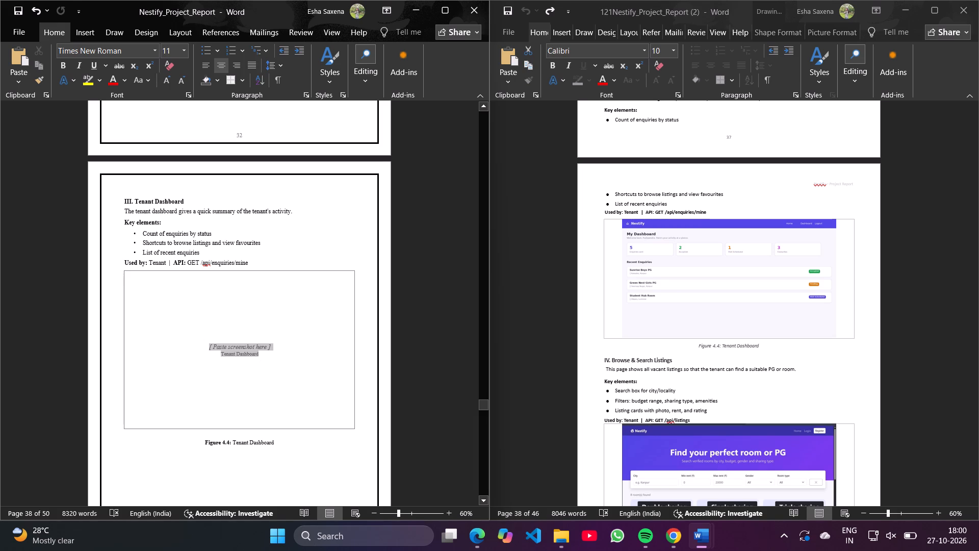
pyautogui.moveTo(171, 341); pyautogui.dragTo(150, 336)
pyautogui.press('BackSpace')
pyautogui.press('BackSpace')
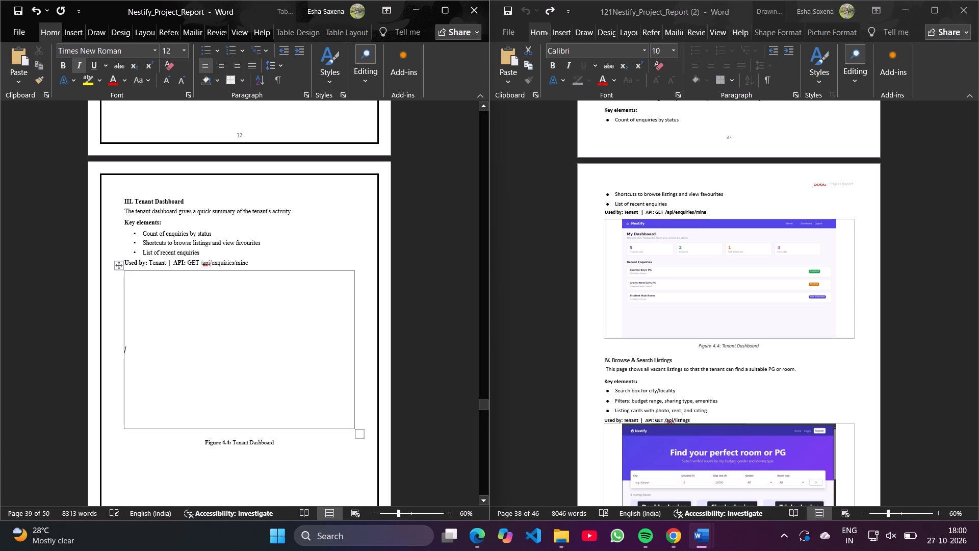
pyautogui.hotkey('ctrl', 'v')
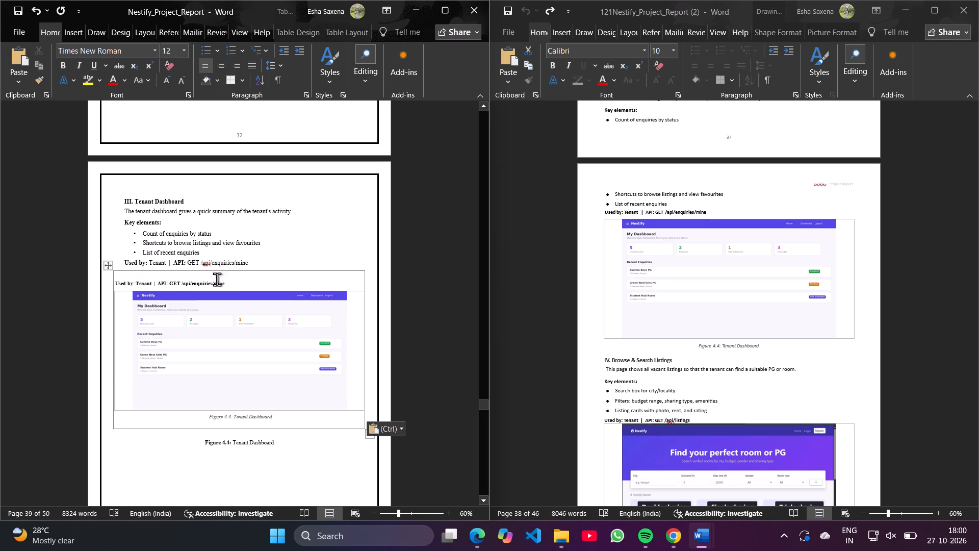
# Delete the duplicate "Used by: Tenant | API: GET /api/enquiries/mine" line and italic "Figure 4.4: Tenant Dashboard" caption inside the pasted block.
pyautogui.moveTo(225, 283); pyautogui.dragTo(106, 279)
pyautogui.press('BackSpace')
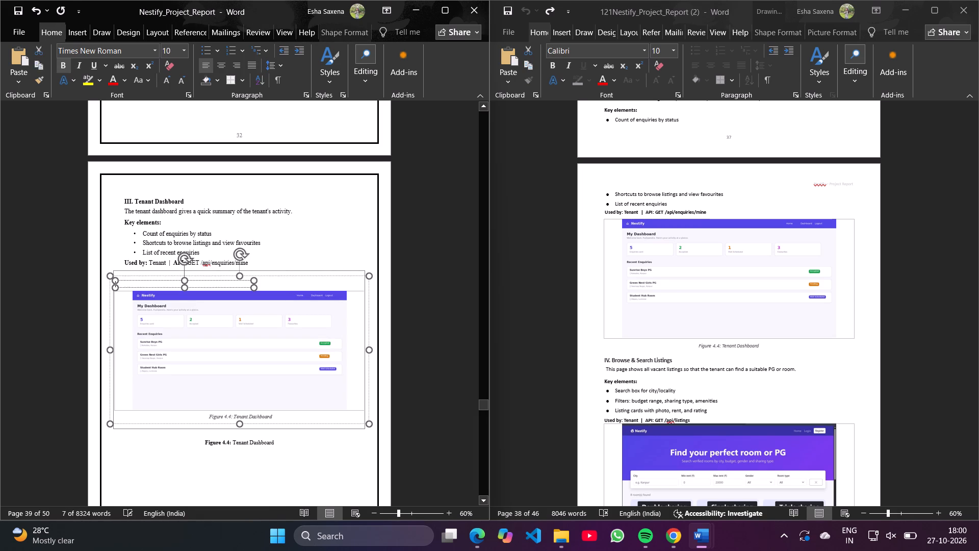
pyautogui.moveTo(276, 418); pyautogui.dragTo(207, 417)
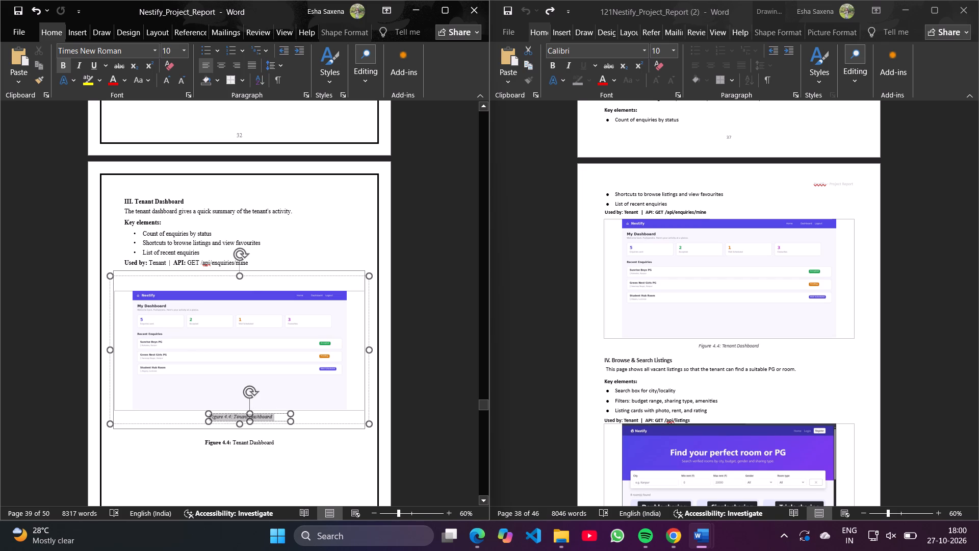
pyautogui.moveTo(207, 417); pyautogui.dragTo(201, 417)
pyautogui.press('BackSpace')
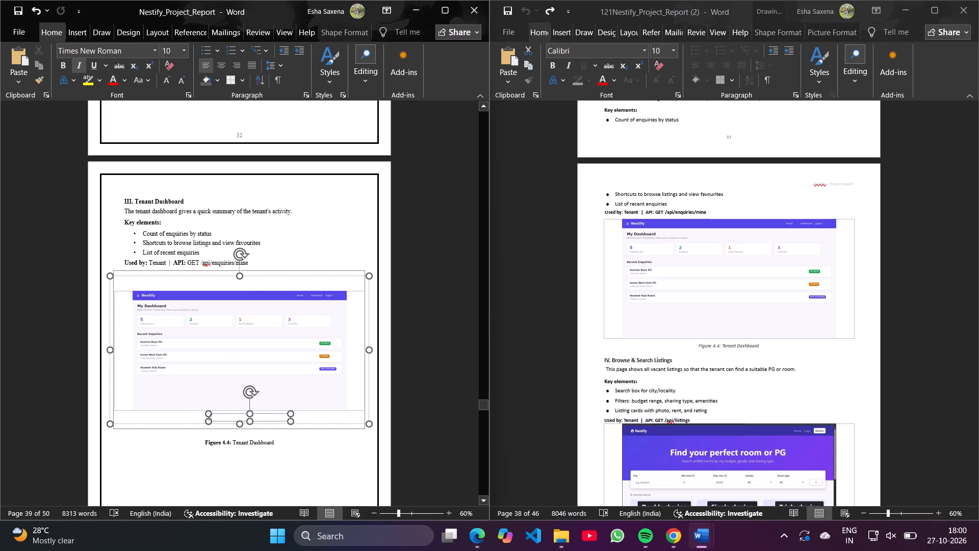
# Enlarge the Tenant Dashboard picture in height and width so it covers its whole frame above the Figure 4.4 caption.
pyautogui.click(259, 333)
pyautogui.moveTo(238, 288); pyautogui.dragTo(239, 270)
pyautogui.moveTo(239, 416); pyautogui.dragTo(239, 424)
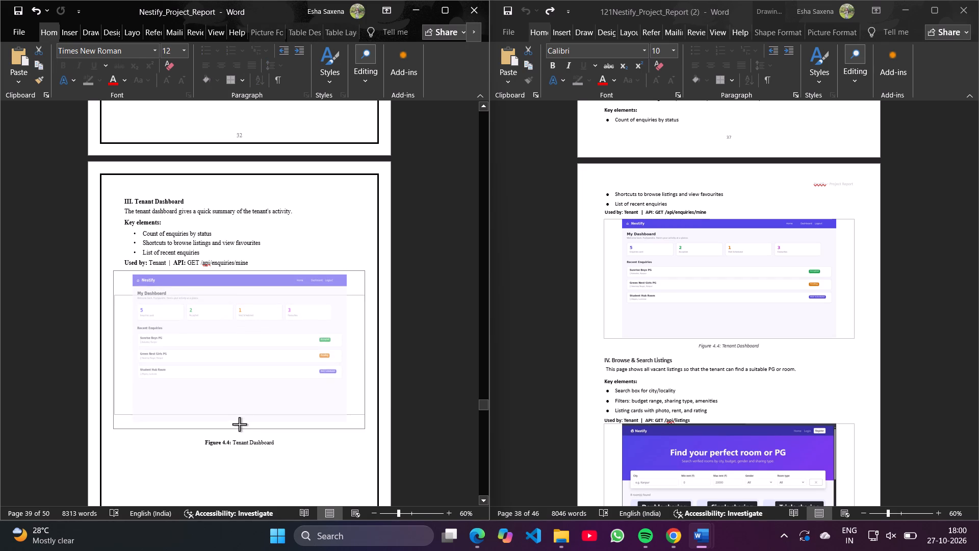
pyautogui.moveTo(239, 424); pyautogui.dragTo(242, 434)
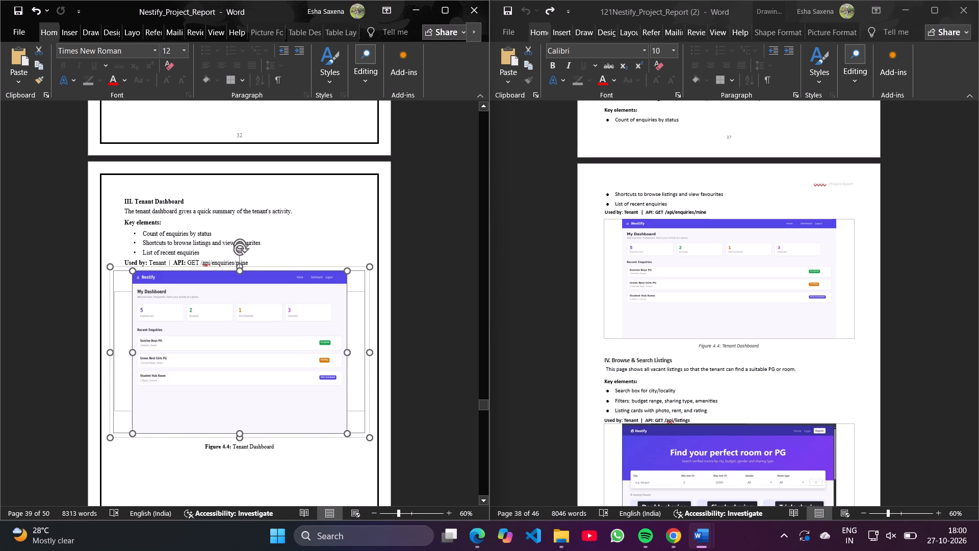
pyautogui.moveTo(349, 354); pyautogui.dragTo(366, 354)
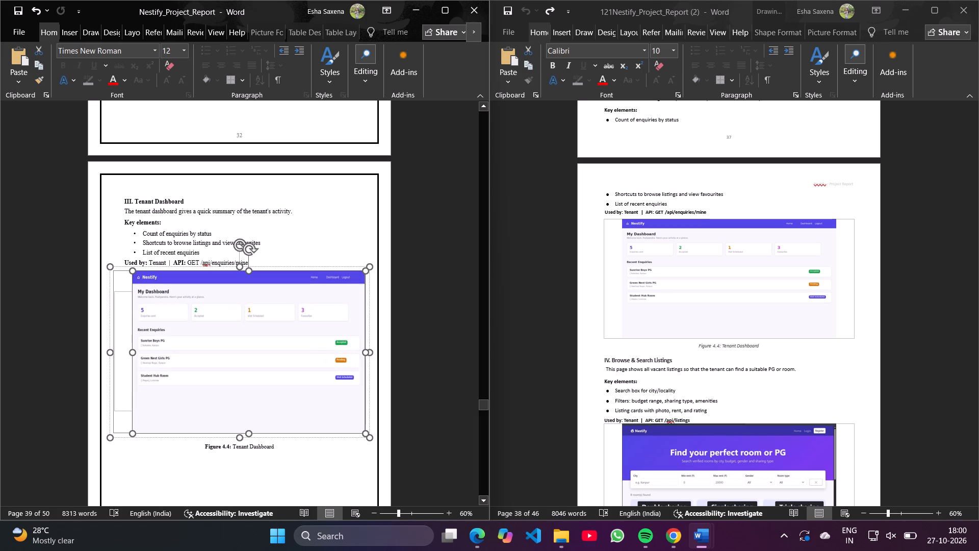
pyautogui.moveTo(130, 352); pyautogui.dragTo(115, 354)
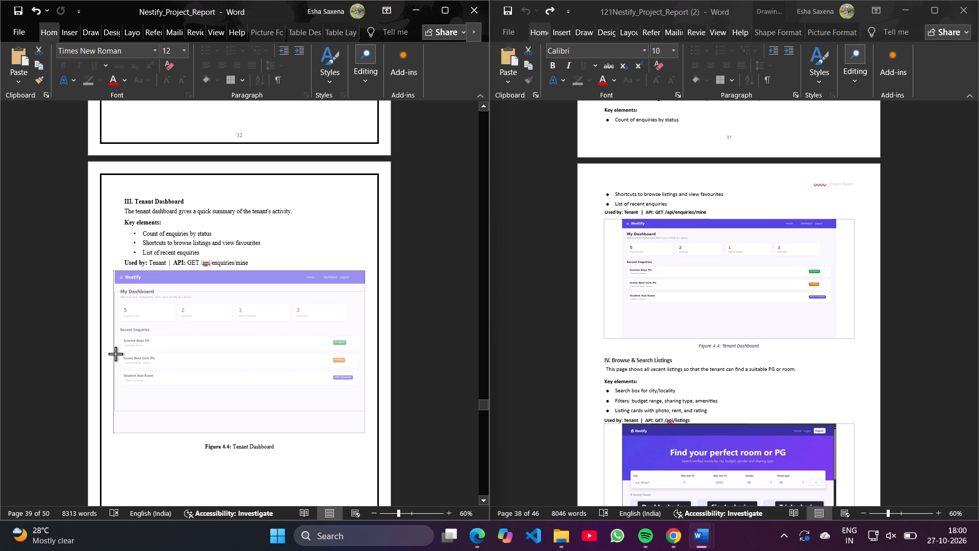
pyautogui.moveTo(115, 354); pyautogui.dragTo(114, 356)
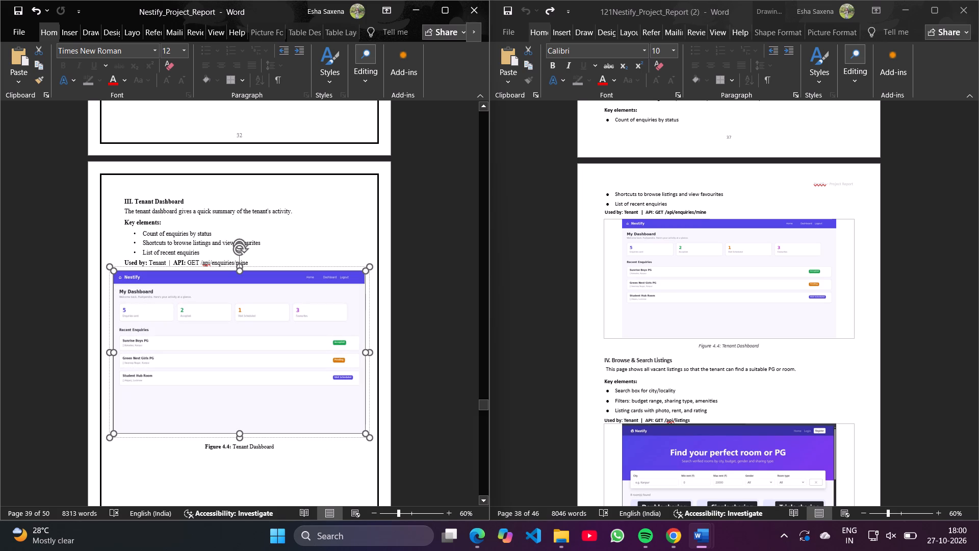
pyautogui.click(363, 433)
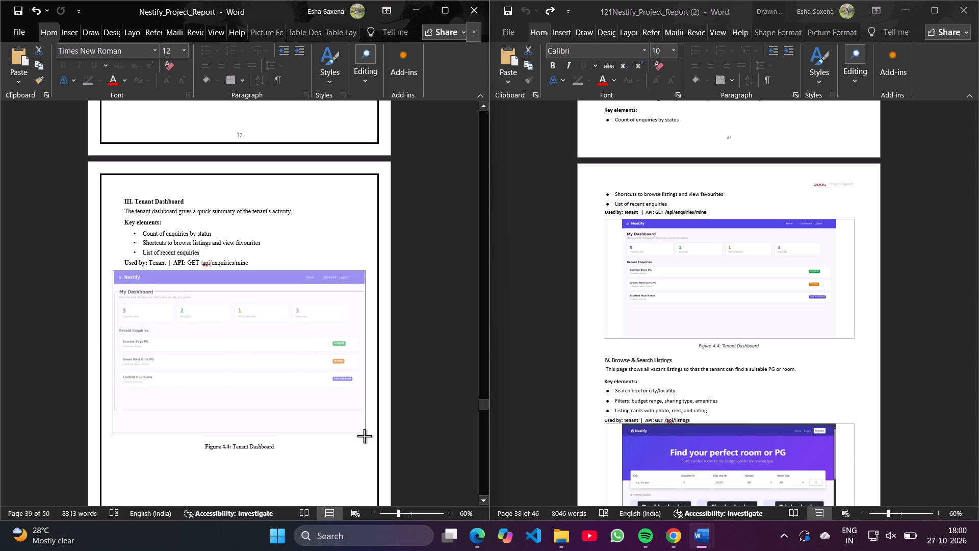
pyautogui.click(350, 477)
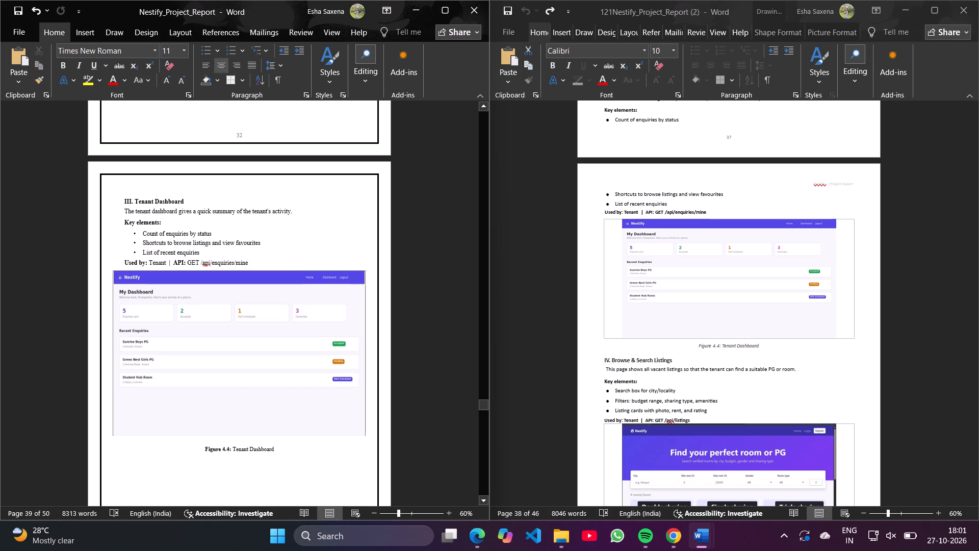
# Enlarge the Login Page picture on all sides so it fills its whole frame above the Figure 4.3 caption.
pyautogui.scroll(1, 281, 231)
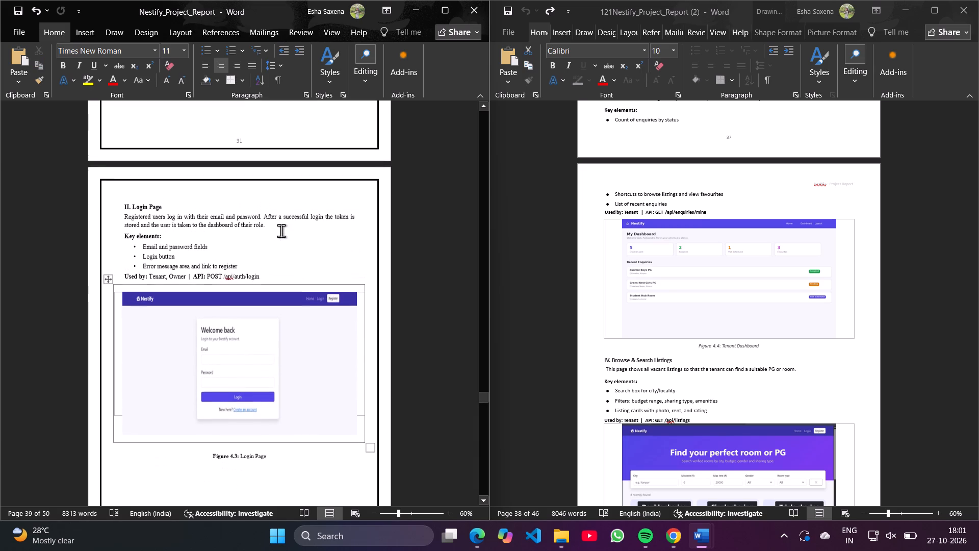
pyautogui.click(298, 329)
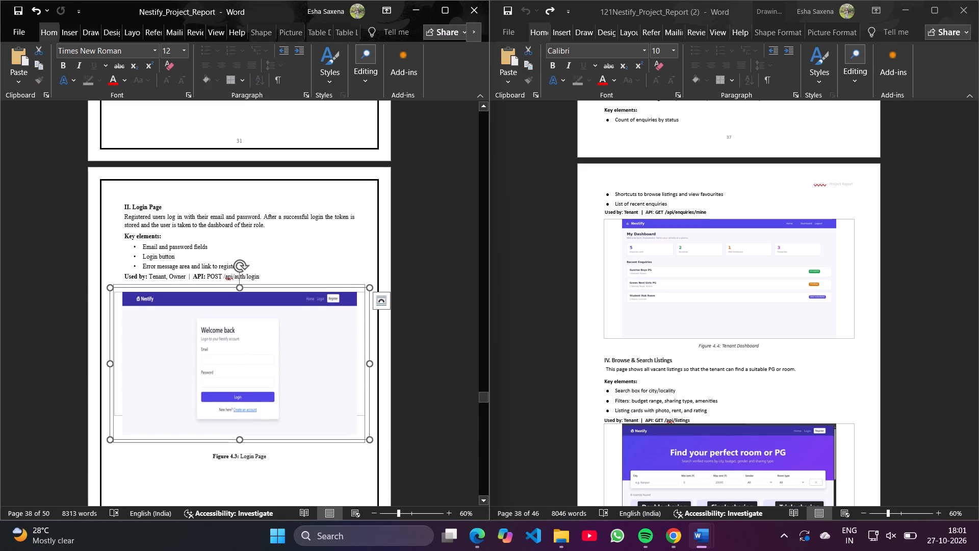
pyautogui.click(321, 331)
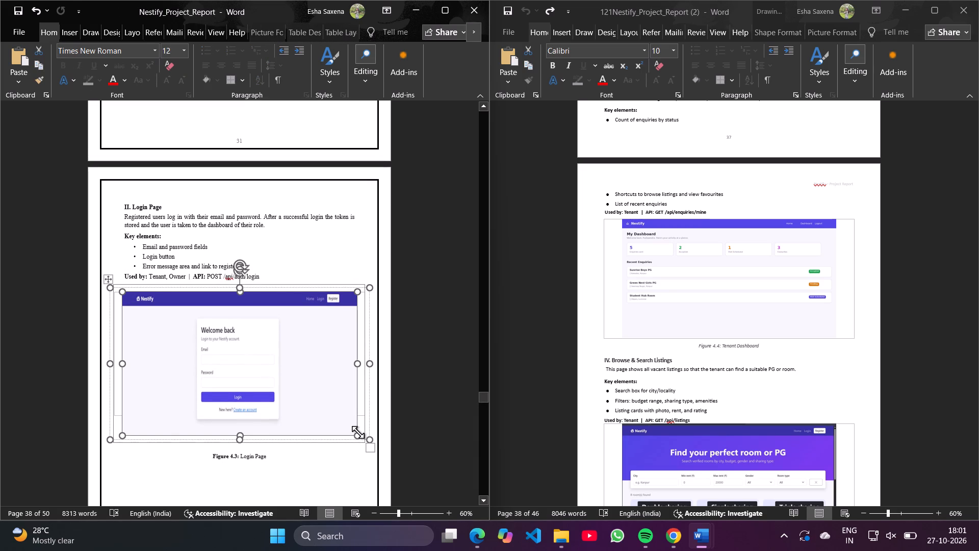
pyautogui.moveTo(356, 435); pyautogui.dragTo(364, 440)
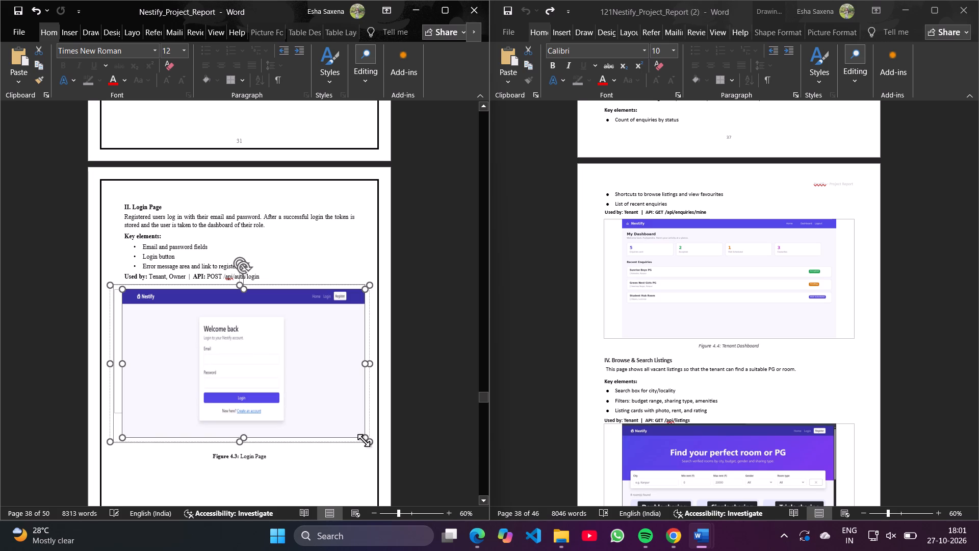
pyautogui.moveTo(123, 289); pyautogui.dragTo(110, 285)
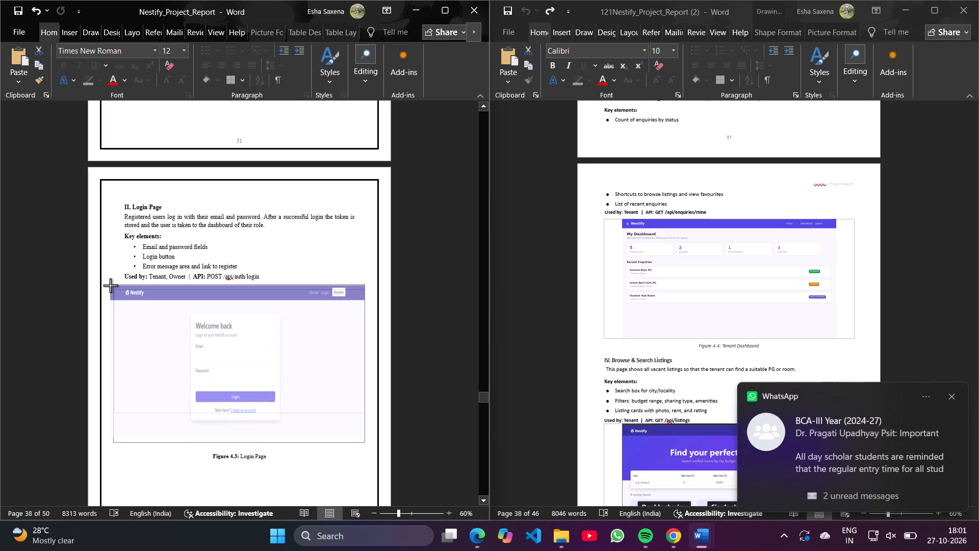
pyautogui.moveTo(110, 285); pyautogui.dragTo(113, 285)
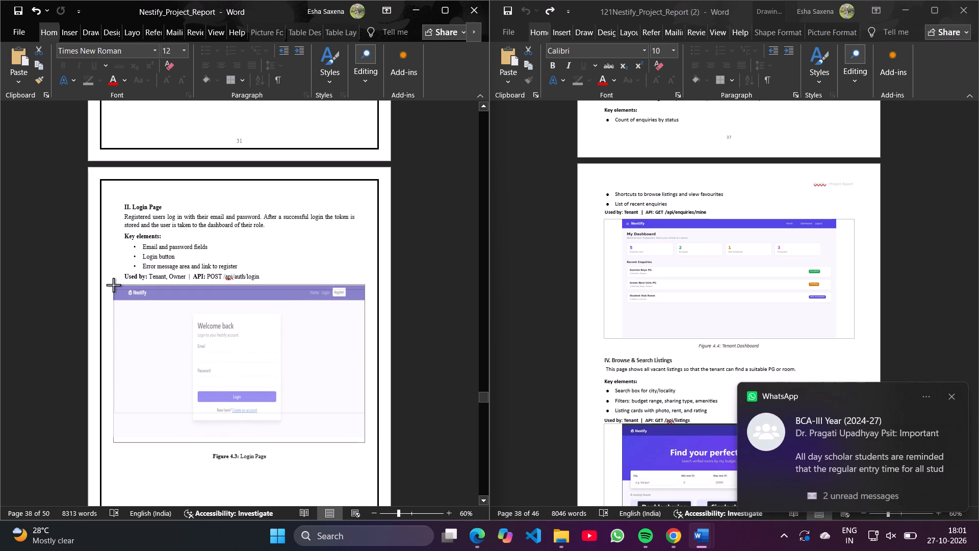
pyautogui.moveTo(113, 285); pyautogui.dragTo(114, 285)
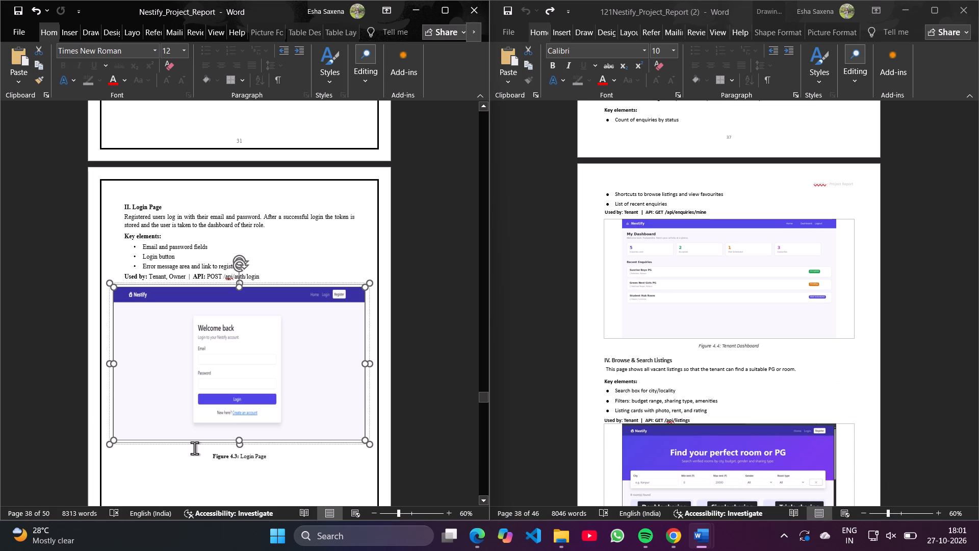
pyautogui.moveTo(237, 441); pyautogui.dragTo(236, 445)
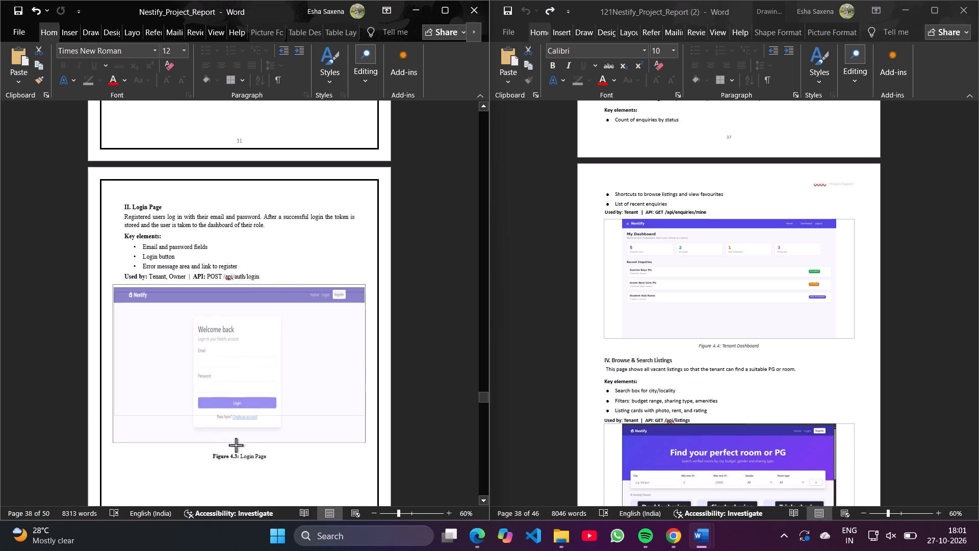
pyautogui.moveTo(236, 445); pyautogui.dragTo(235, 446)
# Enlarge the Register Page picture in width and height so it fills its frame above the Figure 4.2 caption.
pyautogui.scroll(1, 289, 294)
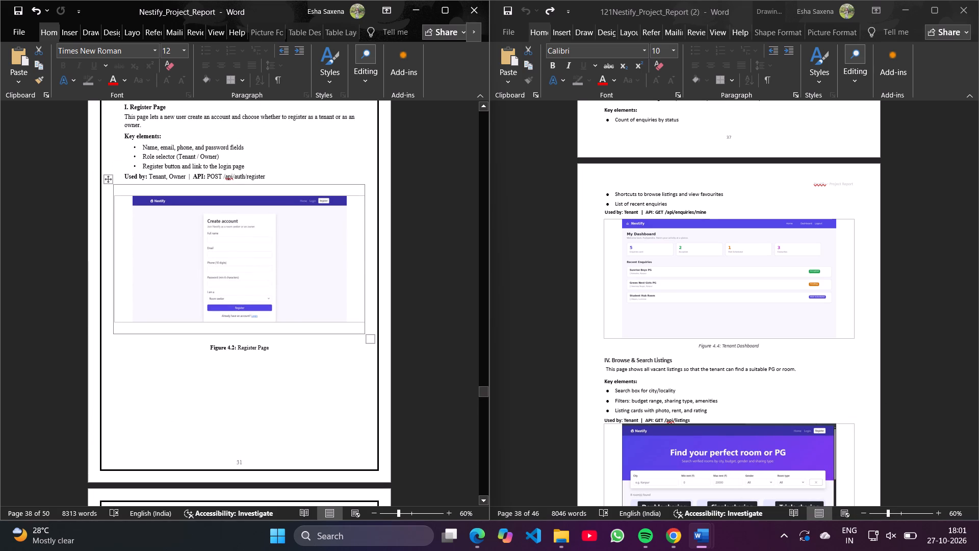
pyautogui.click(268, 271)
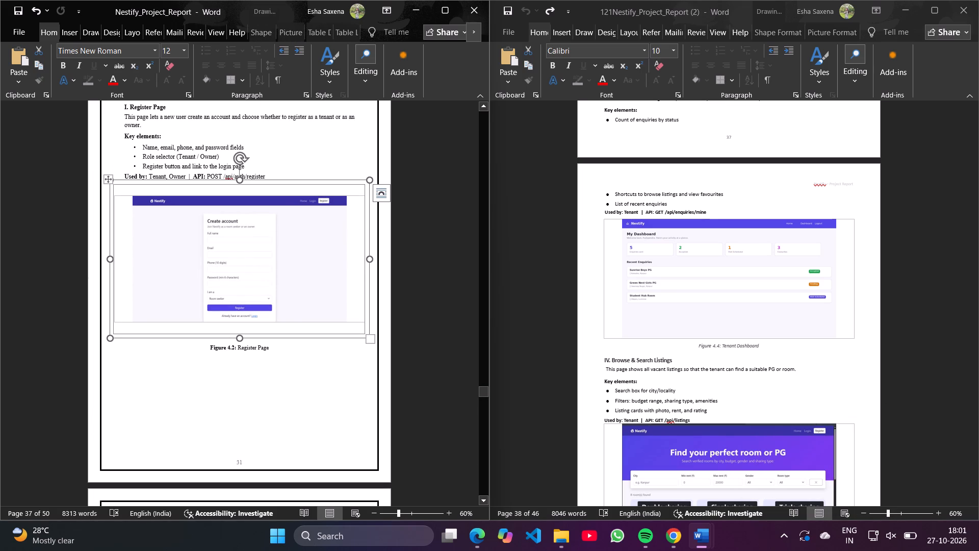
pyautogui.click(319, 211)
pyautogui.moveTo(348, 194); pyautogui.dragTo(363, 184)
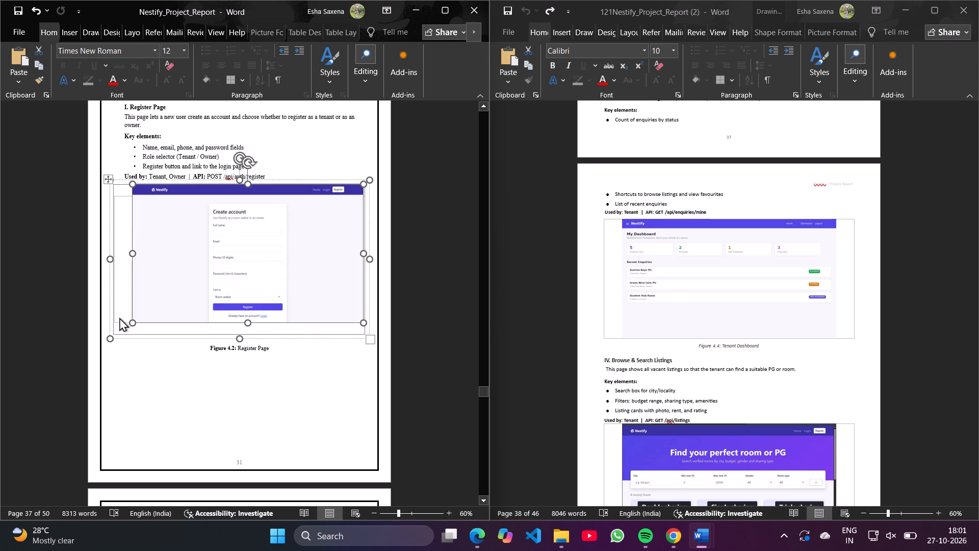
pyautogui.moveTo(133, 320); pyautogui.dragTo(108, 327)
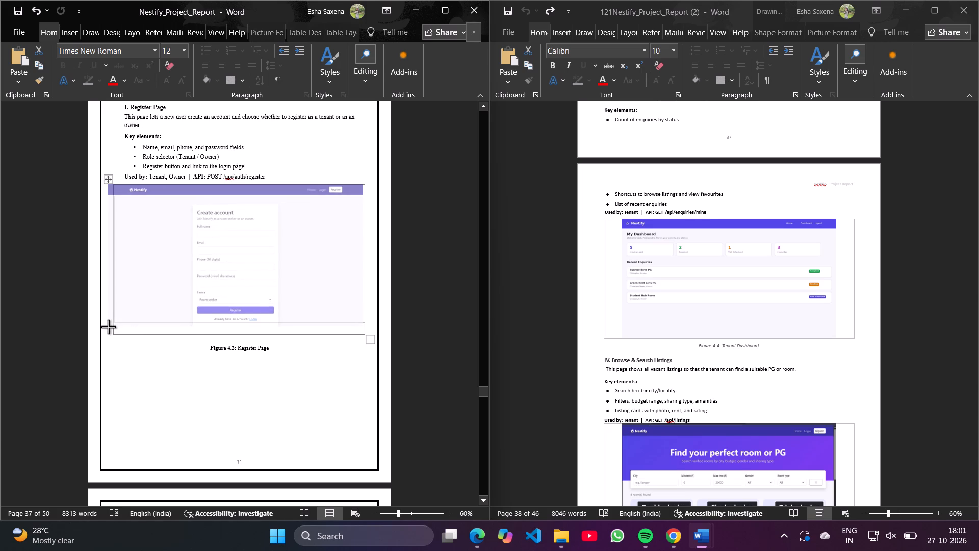
pyautogui.moveTo(108, 327); pyautogui.dragTo(116, 332)
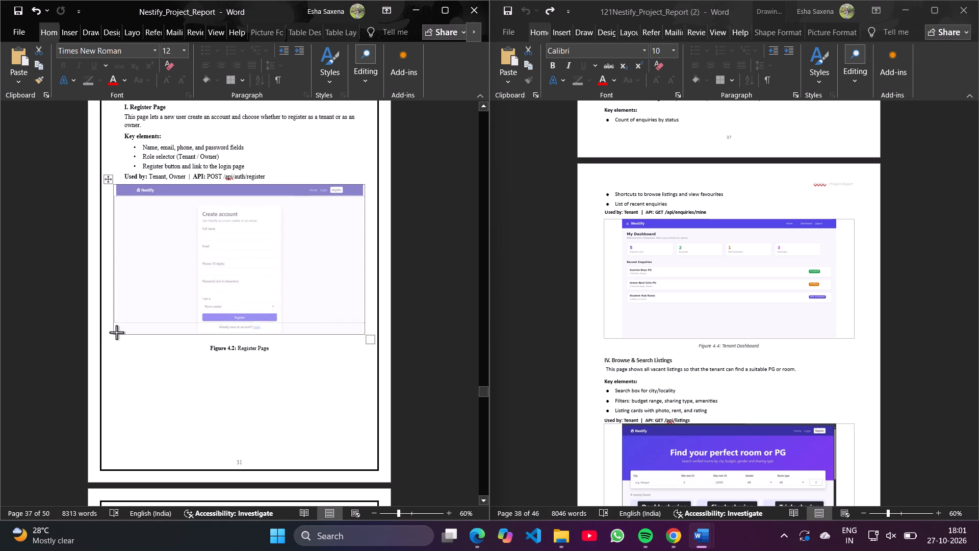
pyautogui.moveTo(116, 332); pyautogui.dragTo(116, 332)
pyautogui.click(239, 331)
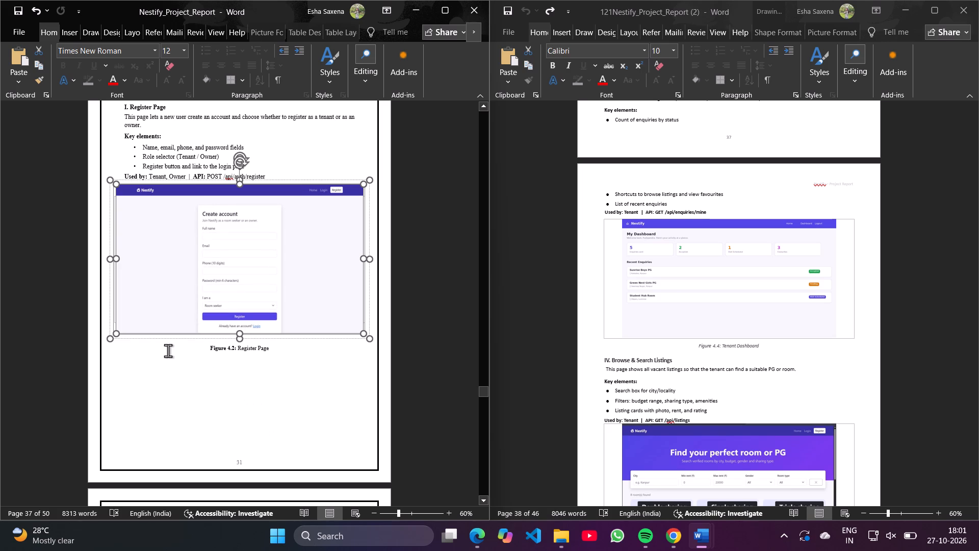
pyautogui.click(167, 386)
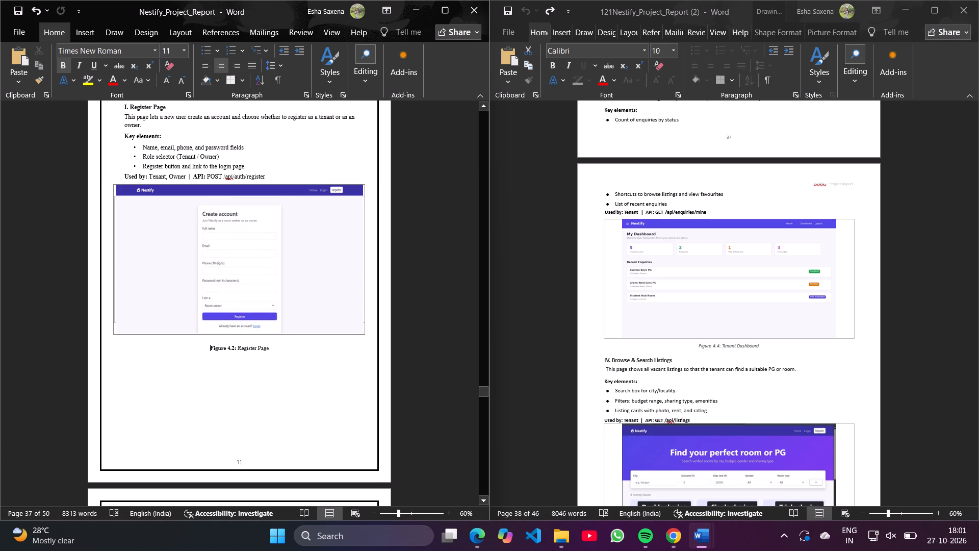
pyautogui.click(132, 239)
pyautogui.click(117, 194)
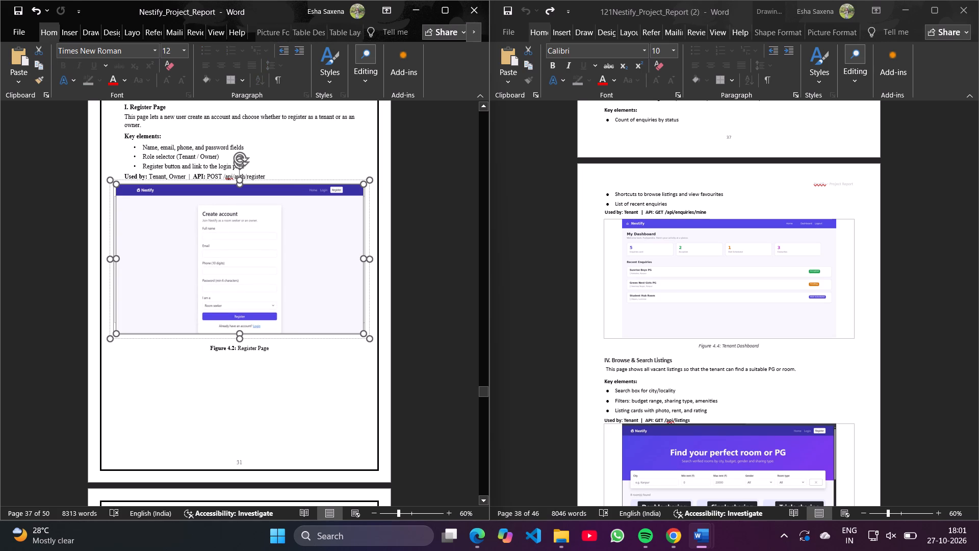
pyautogui.click(114, 184)
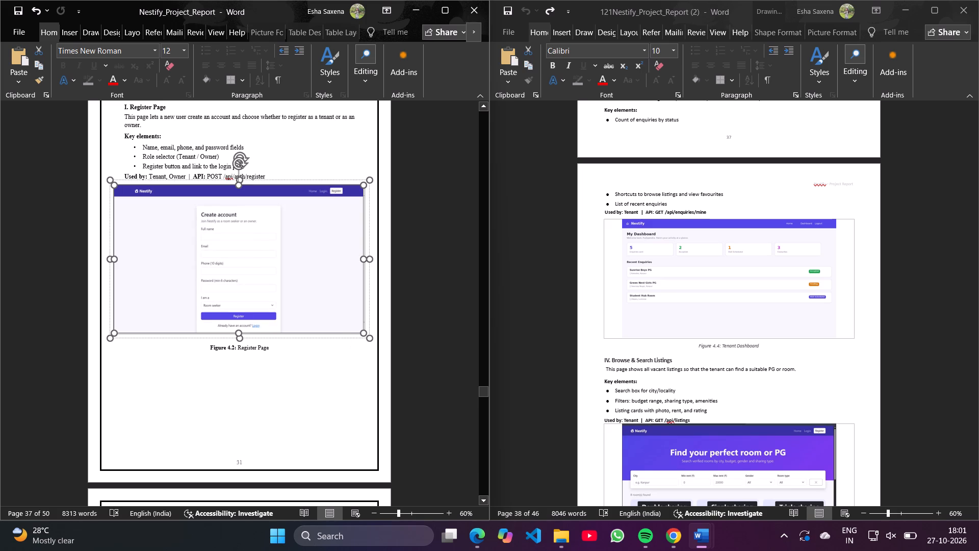
# Stretch the Register Page picture slightly so it meets the lower and side edges of its frame above the Figure 4.2 caption.
pyautogui.click(362, 333)
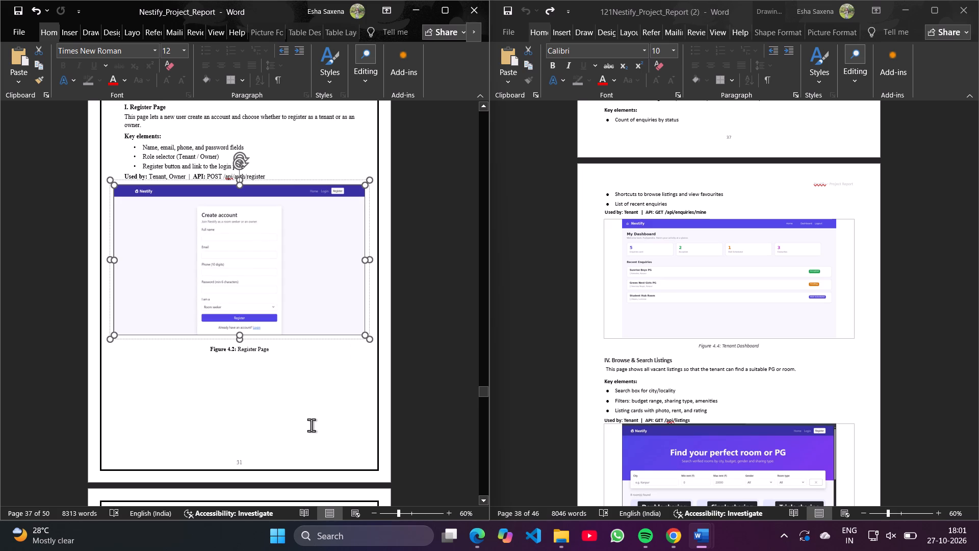
pyautogui.scroll(-1, 311, 425)
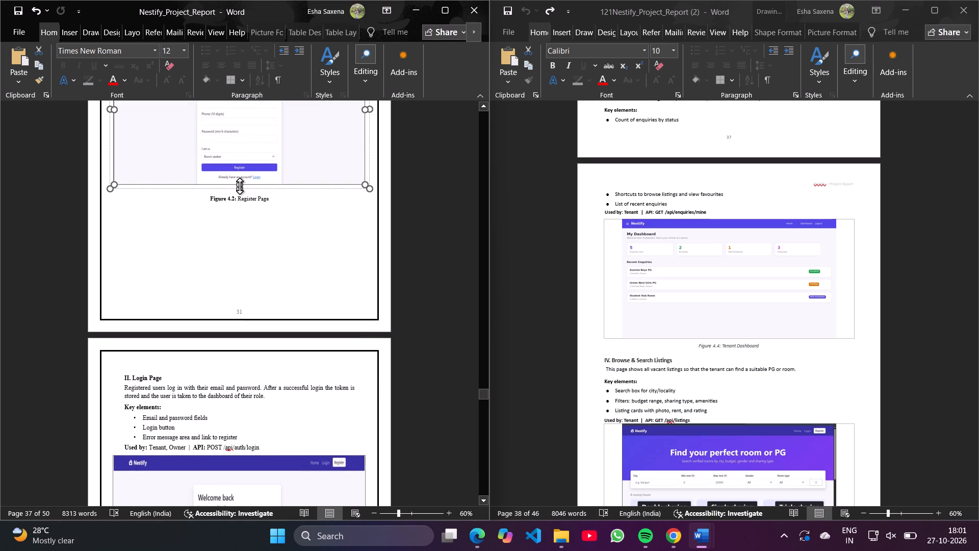
pyautogui.click(240, 186)
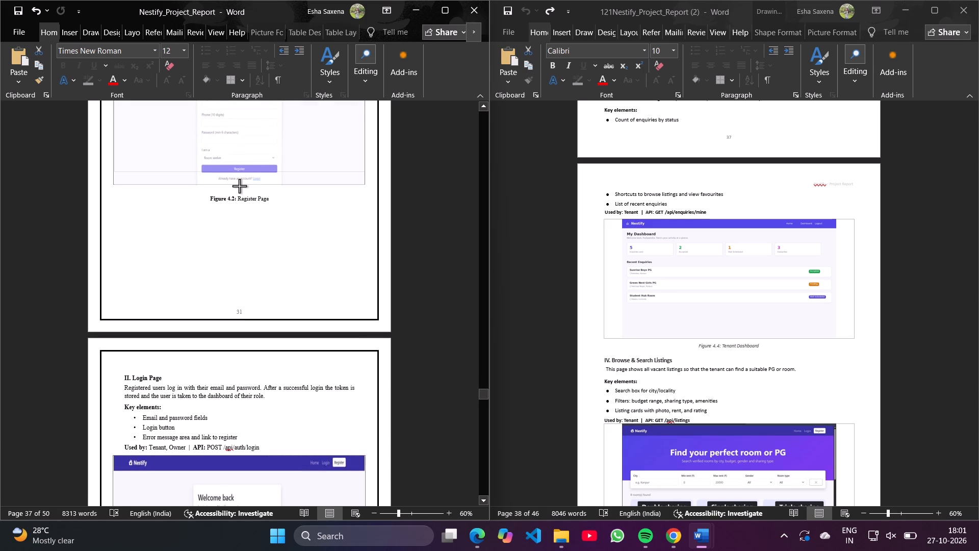
# Replace the placeholder text in the IV. Browse & Search Listings frame with the matching picture copied from 121Nestify_Project_Report (2).
pyautogui.scroll(-1, 245, 265)
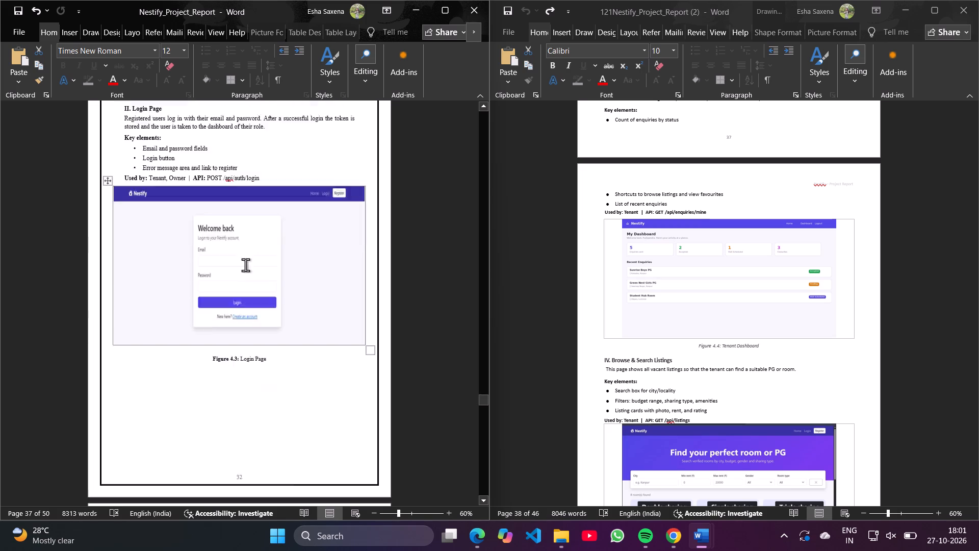
pyautogui.scroll(-2, 245, 265)
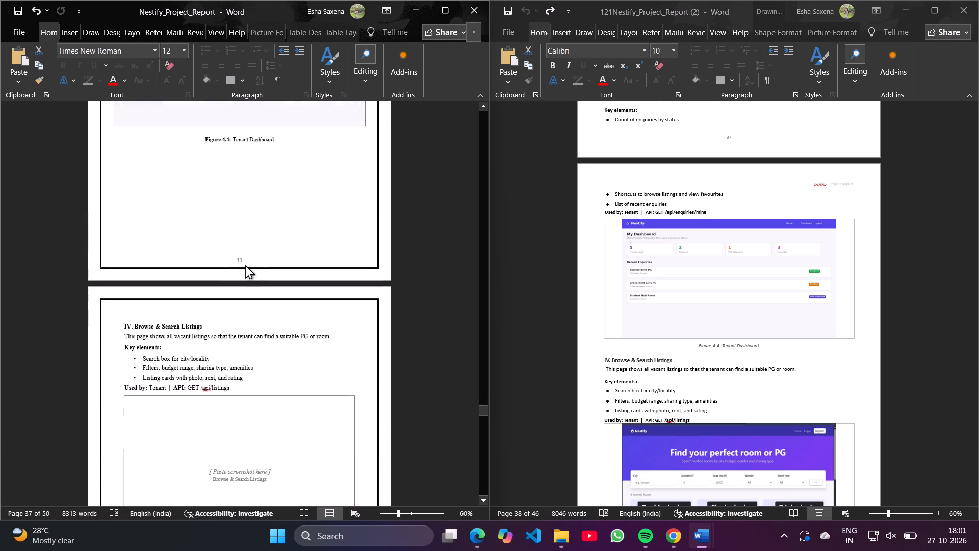
pyautogui.scroll(-1, 245, 265)
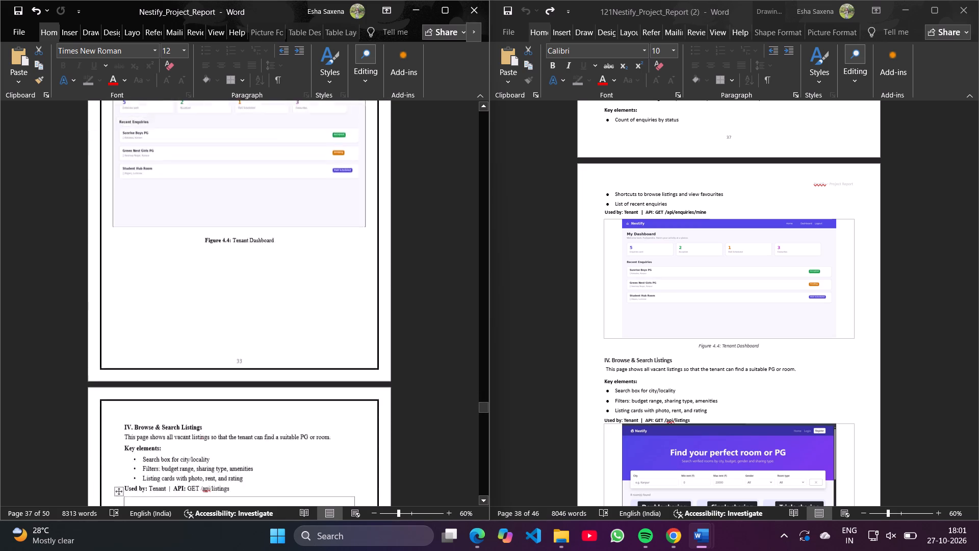
pyautogui.scroll(-3, 245, 265)
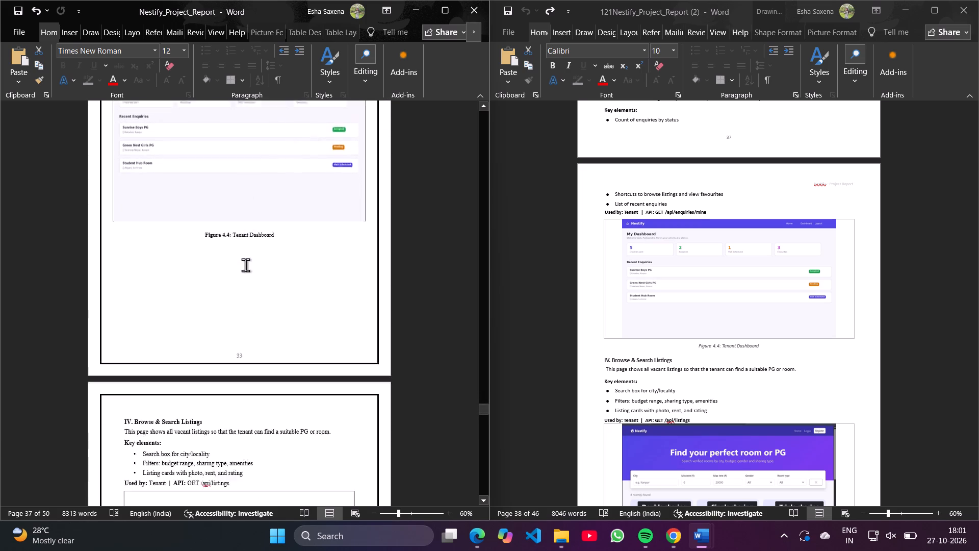
pyautogui.scroll(-1, 245, 265)
pyautogui.scroll(-1, 689, 354)
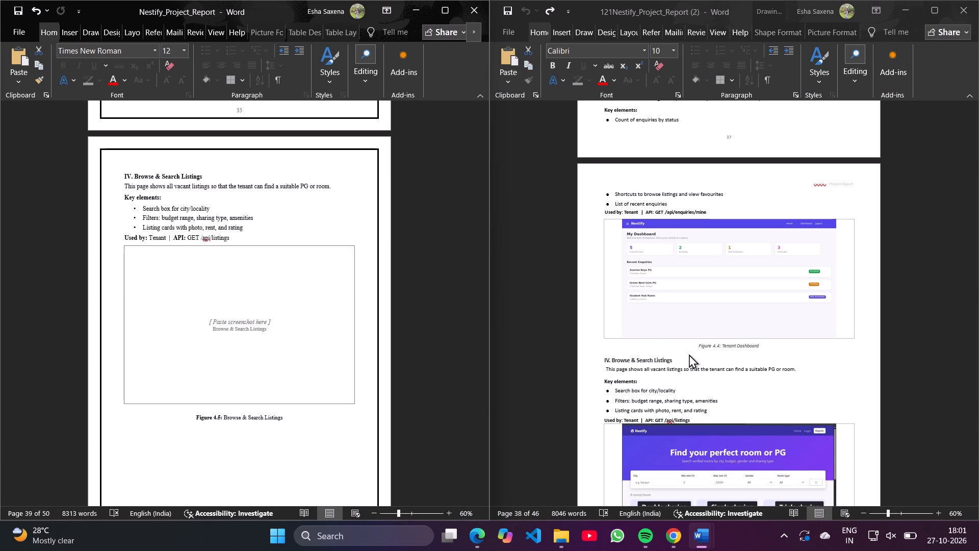
pyautogui.scroll(-1, 689, 354)
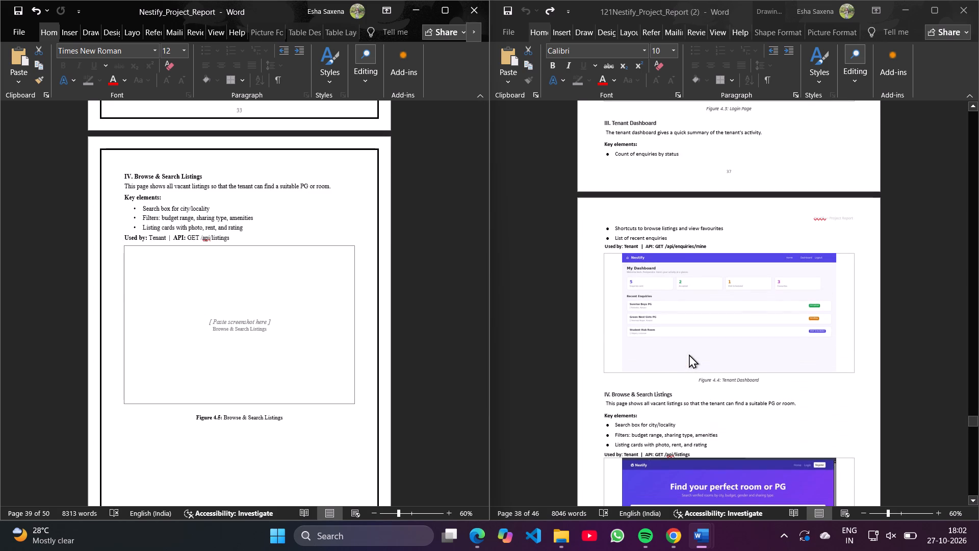
pyautogui.scroll(-2, 689, 354)
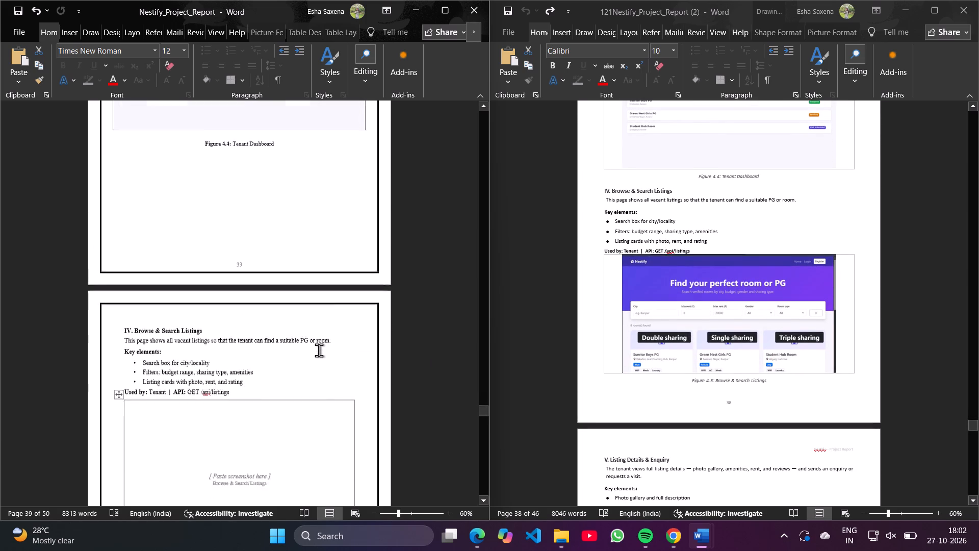
pyautogui.rightClick(676, 325)
pyautogui.click(676, 324)
pyautogui.click(676, 324)
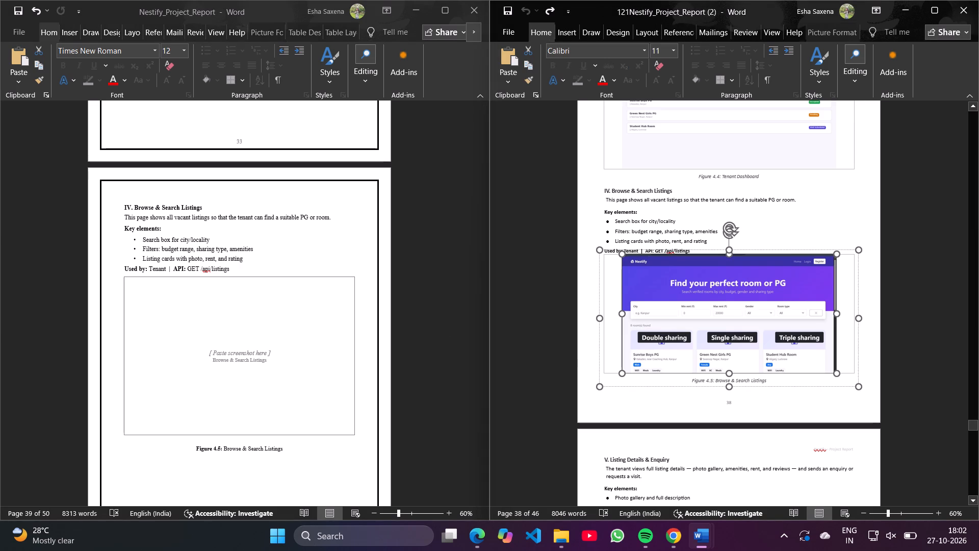
pyautogui.rightClick(676, 324)
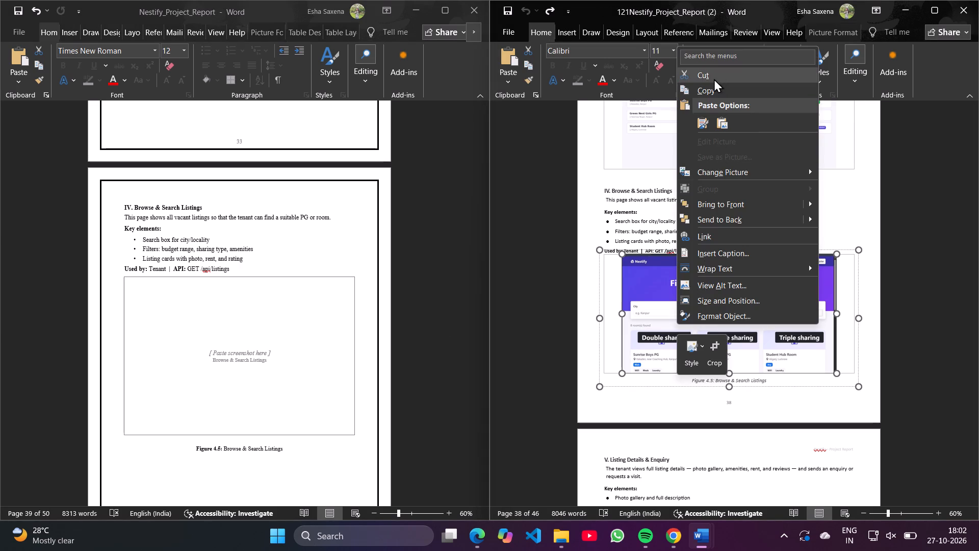
pyautogui.click(703, 89)
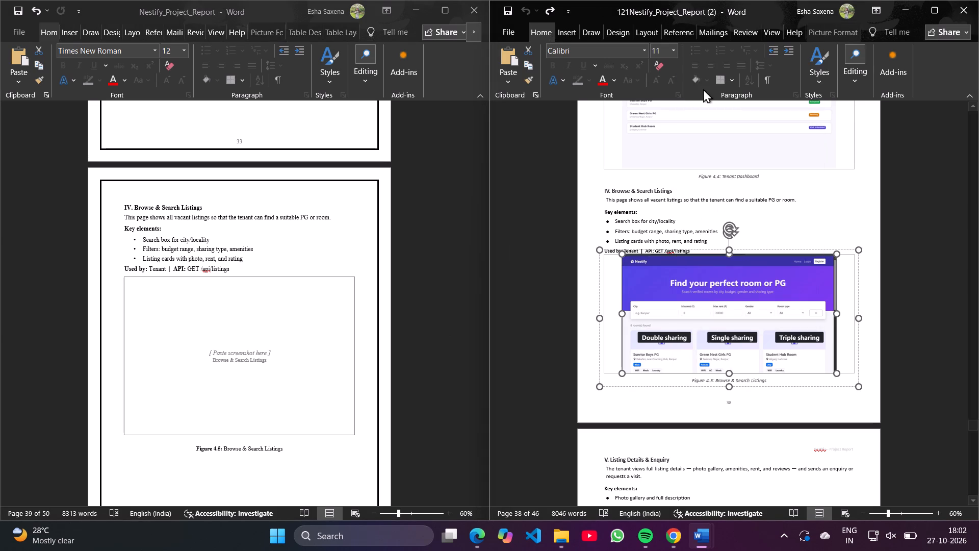
pyautogui.click(271, 360)
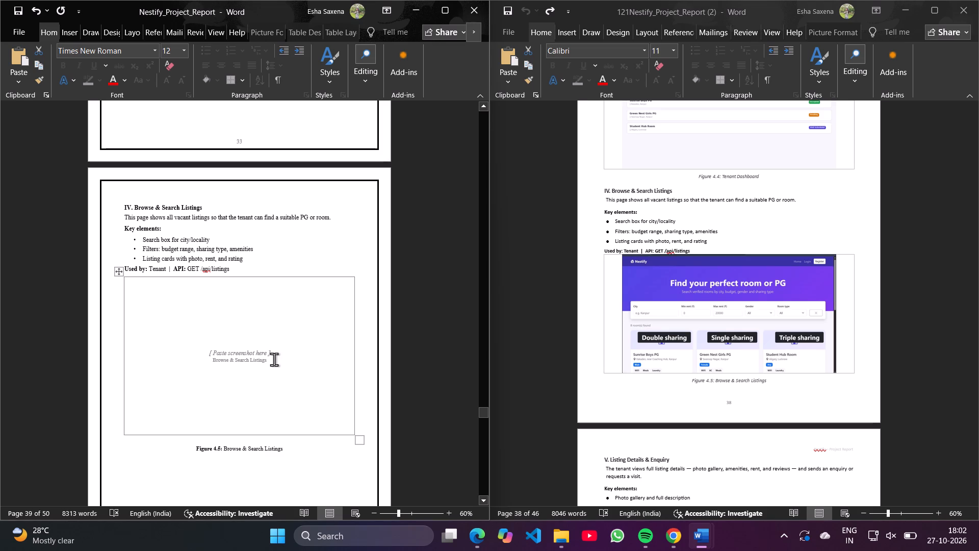
pyautogui.moveTo(270, 360); pyautogui.dragTo(207, 346)
pyautogui.press('BackSpace')
pyautogui.press('BackSpace')
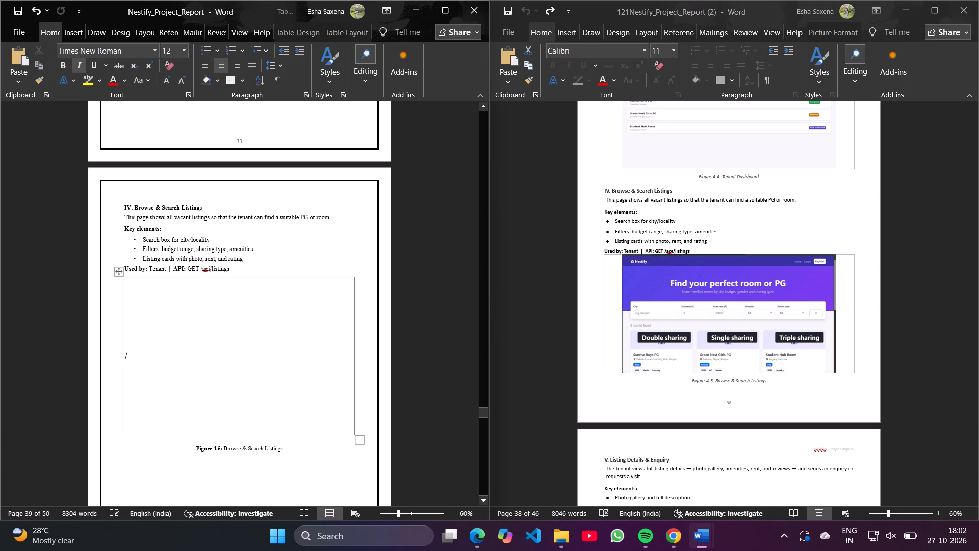
pyautogui.hotkey('ctrl', 'v')
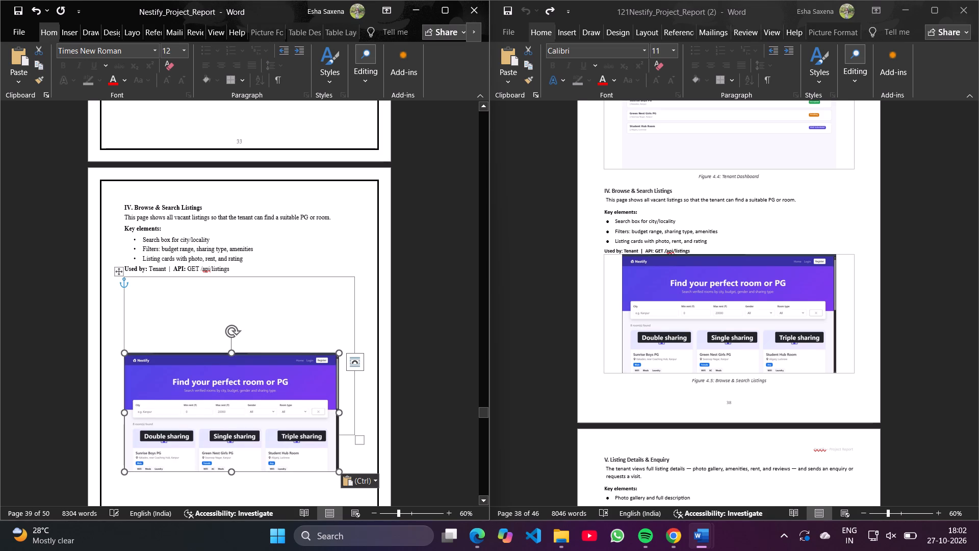
# Resize the Browse & Search Listings picture in height and width so it covers its whole frame above the Figure 4.5 caption.
pyautogui.moveTo(231, 355); pyautogui.dragTo(234, 284)
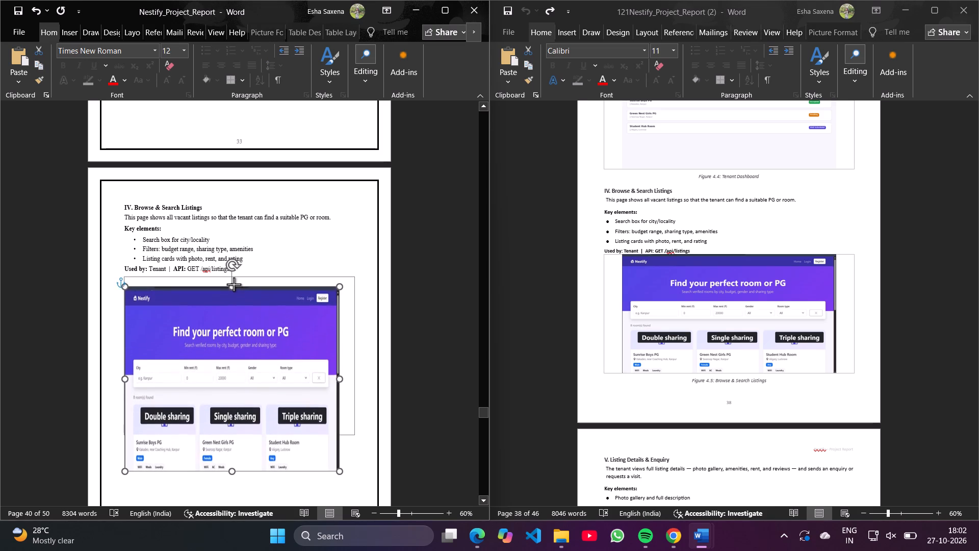
pyautogui.moveTo(234, 284); pyautogui.dragTo(234, 276)
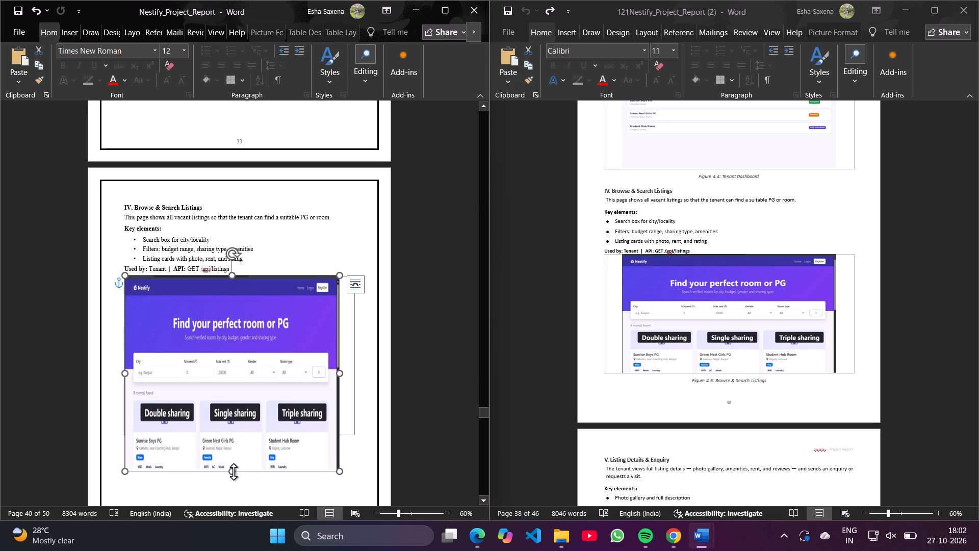
pyautogui.moveTo(233, 471); pyautogui.dragTo(228, 440)
pyautogui.moveTo(342, 357); pyautogui.dragTo(361, 358)
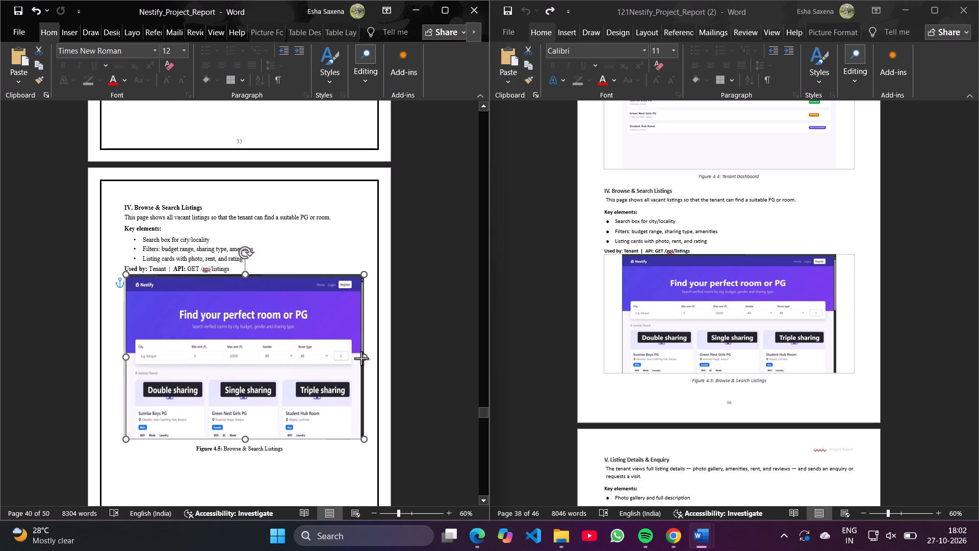
pyautogui.moveTo(361, 358); pyautogui.dragTo(356, 359)
pyautogui.click(124, 437)
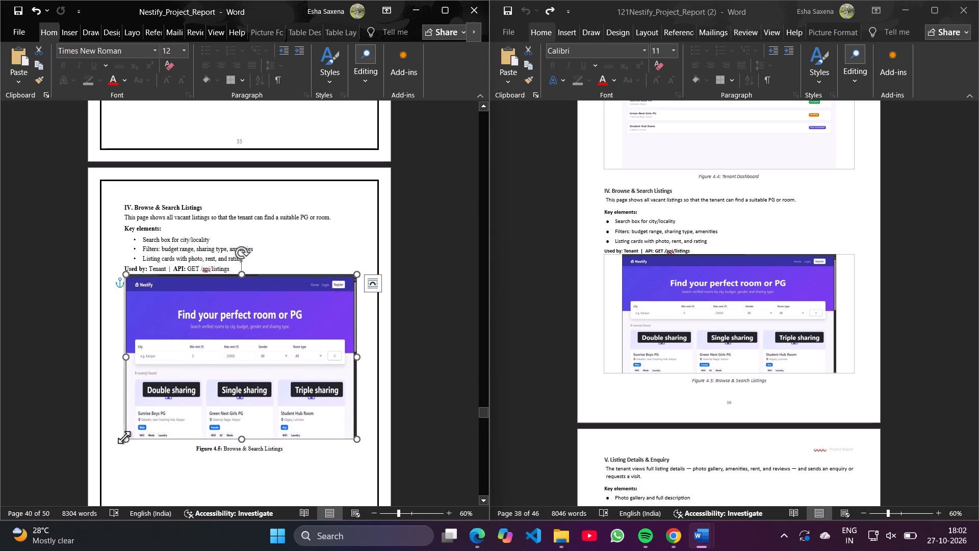
pyautogui.click(316, 481)
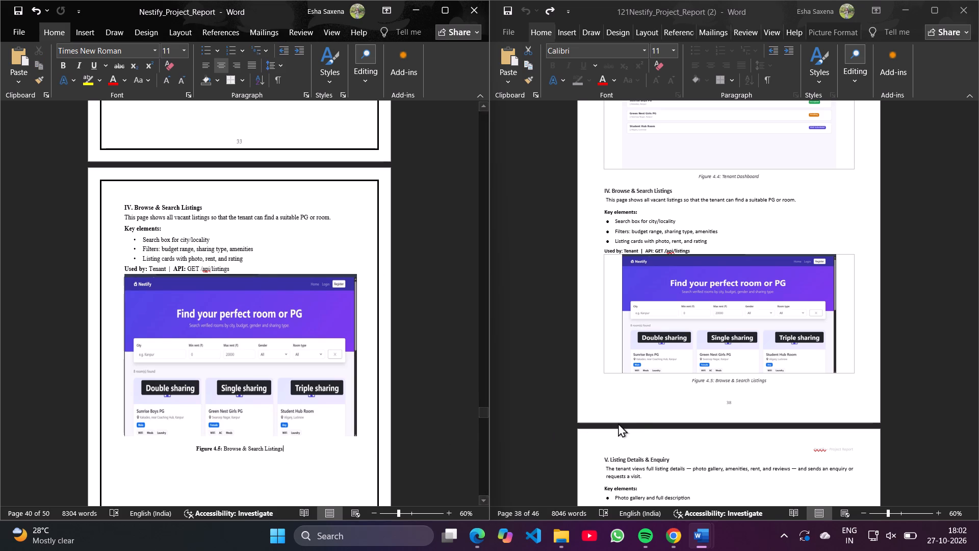
# Replace the placeholder text in the V. Listing Details & Enquiry frame with the matching screenshot block copied from 121Nestify_Project_Report (2).
pyautogui.scroll(-1, 640, 421)
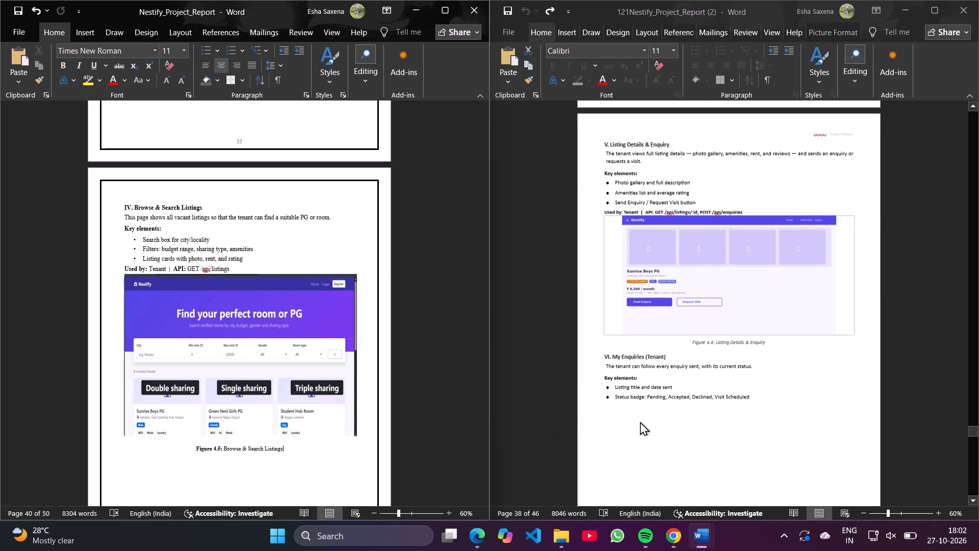
pyautogui.scroll(-1, 640, 421)
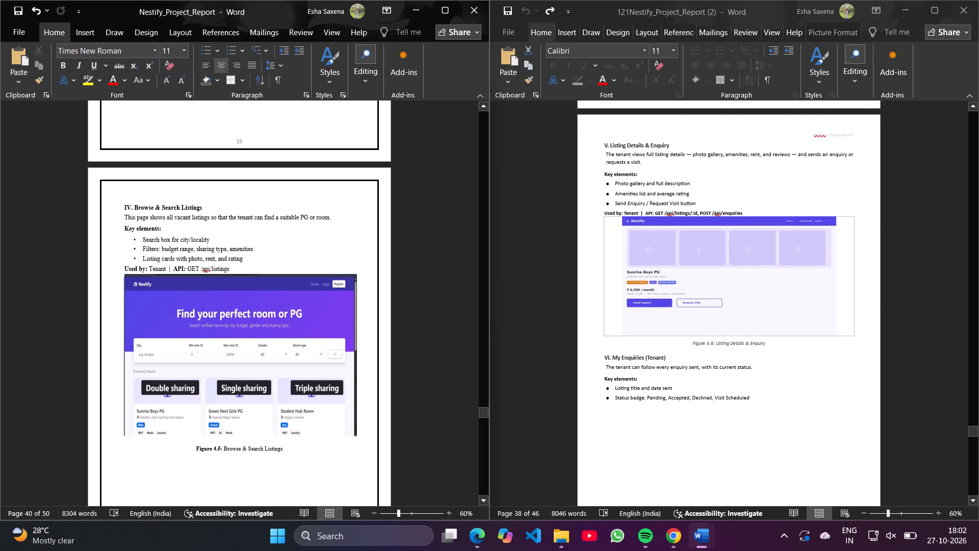
pyautogui.scroll(-1, 325, 485)
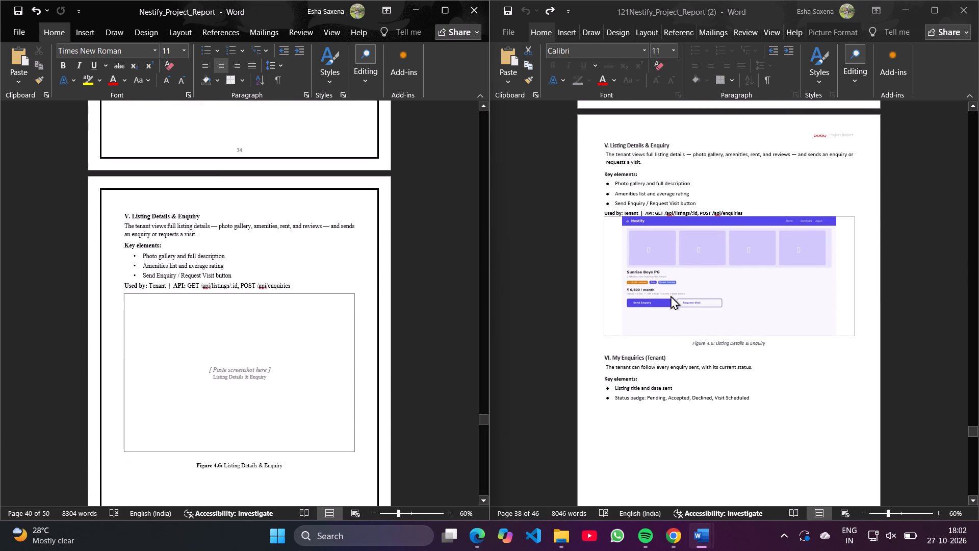
pyautogui.rightClick(755, 255)
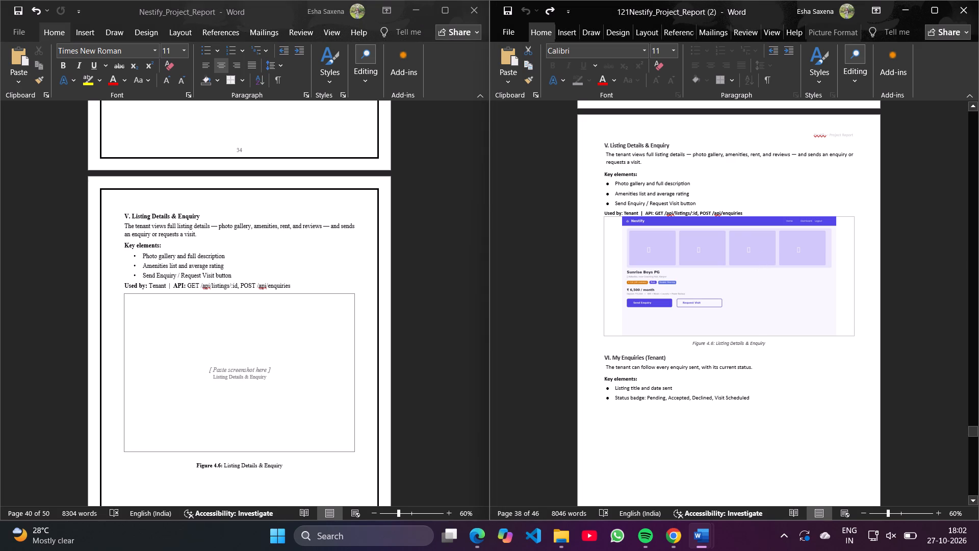
pyautogui.click(755, 255)
pyautogui.rightClick(743, 263)
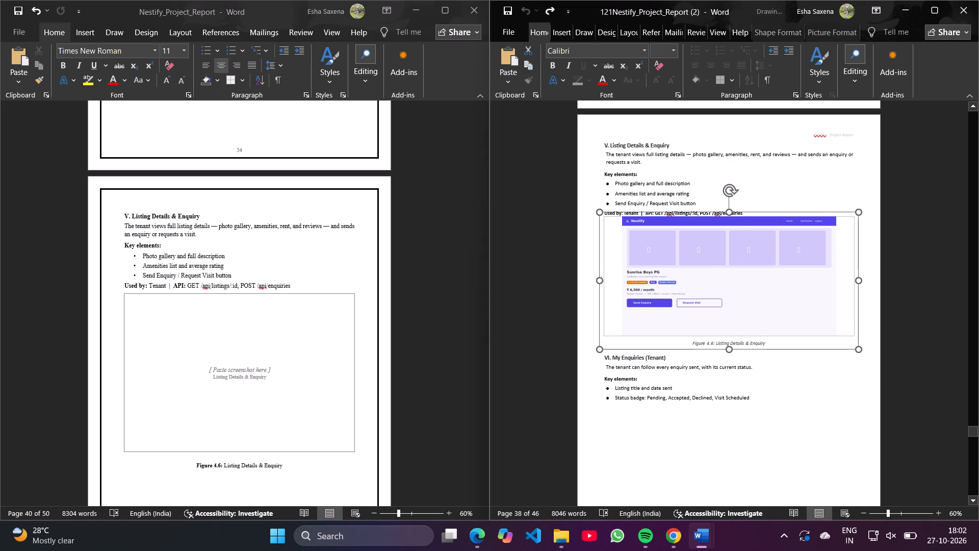
pyautogui.click(781, 303)
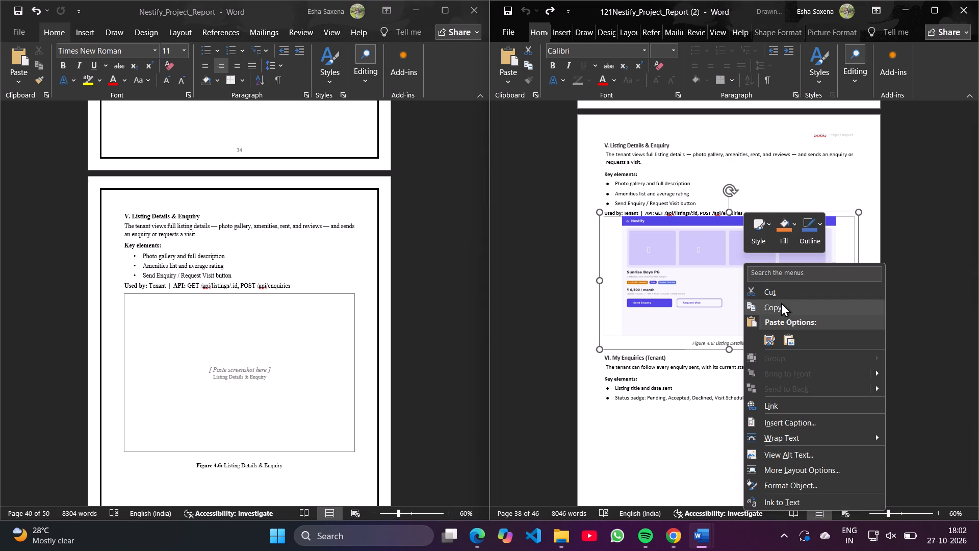
pyautogui.moveTo(272, 376); pyautogui.dragTo(169, 363)
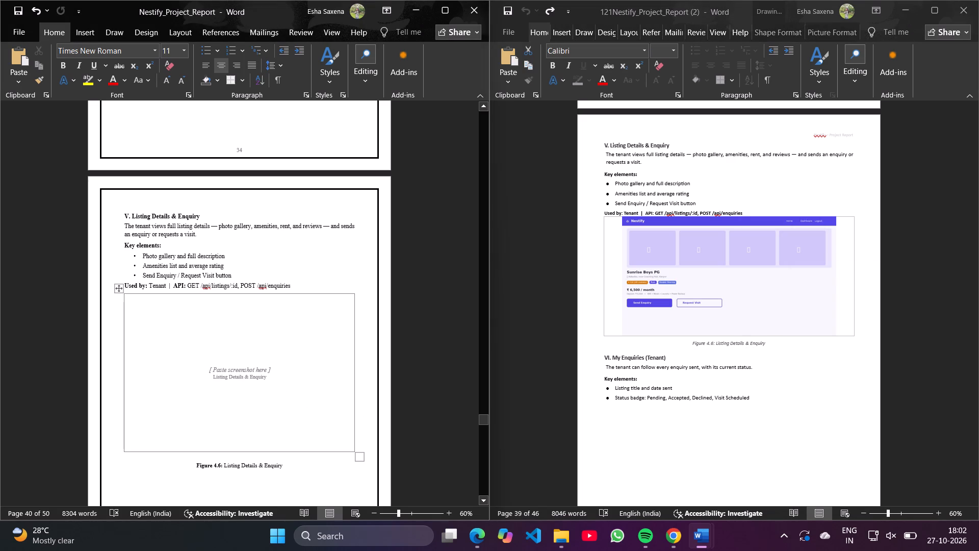
pyautogui.click(265, 377)
pyautogui.moveTo(265, 377); pyautogui.dragTo(212, 360)
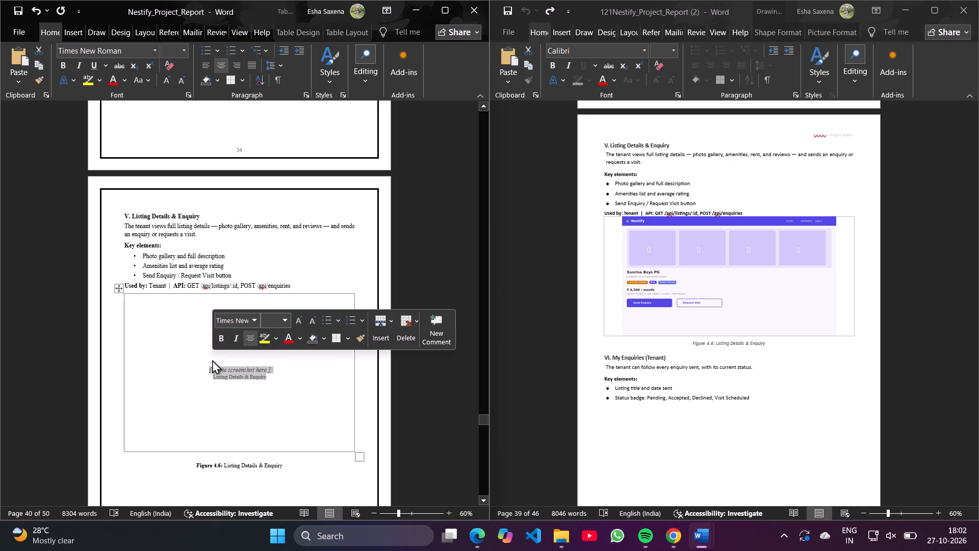
pyautogui.press('BackSpace')
pyautogui.press('BackSpace')
pyautogui.hotkey('ctrl', 'v')
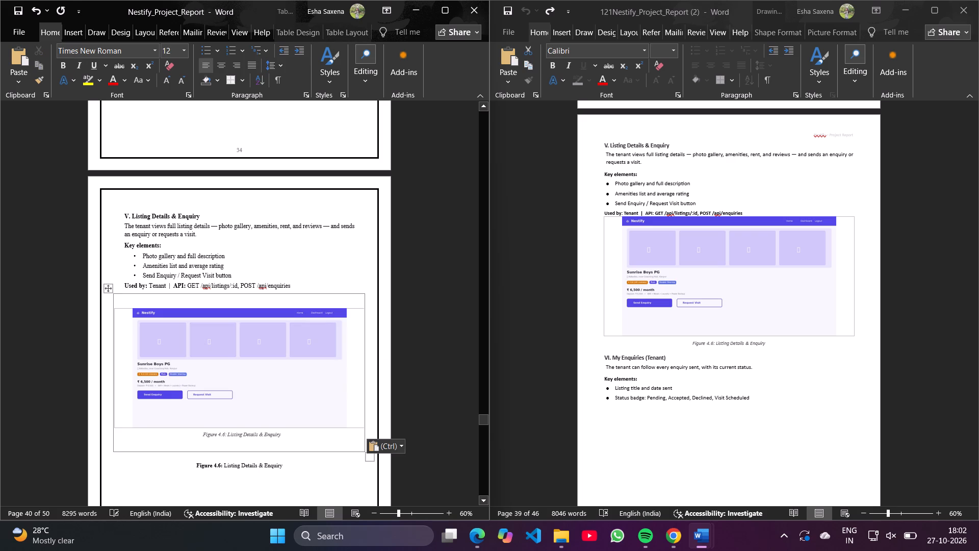
# Stretch the pasted Listing Details & Enquiry block in height so it spans its frame from top to bottom.
pyautogui.click(208, 326)
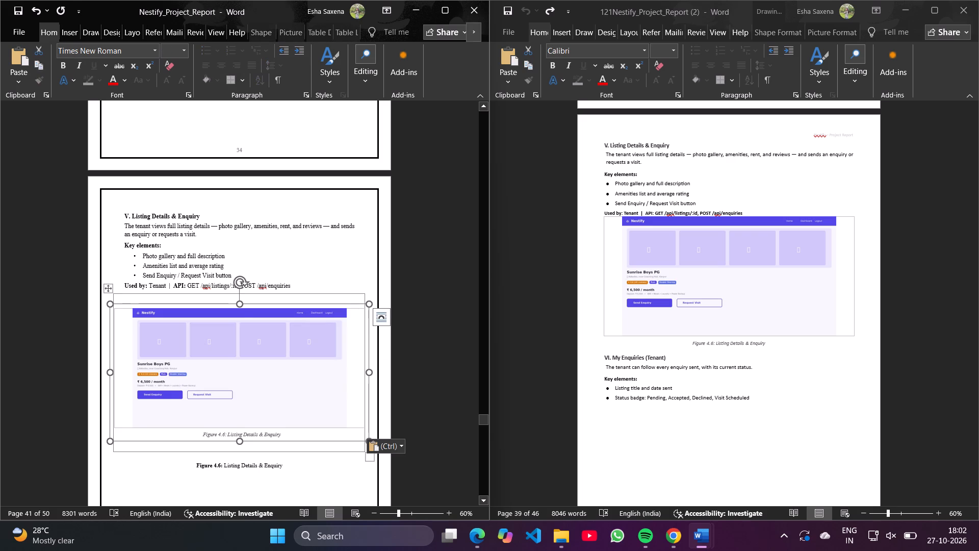
pyautogui.moveTo(239, 304); pyautogui.dragTo(241, 281)
pyautogui.moveTo(237, 451); pyautogui.dragTo(238, 456)
# Delete the duplicate italic "Figure 4.6: Listing Details & Enquiry" caption inside the pasted block.
pyautogui.moveTo(322, 451); pyautogui.dragTo(316, 449)
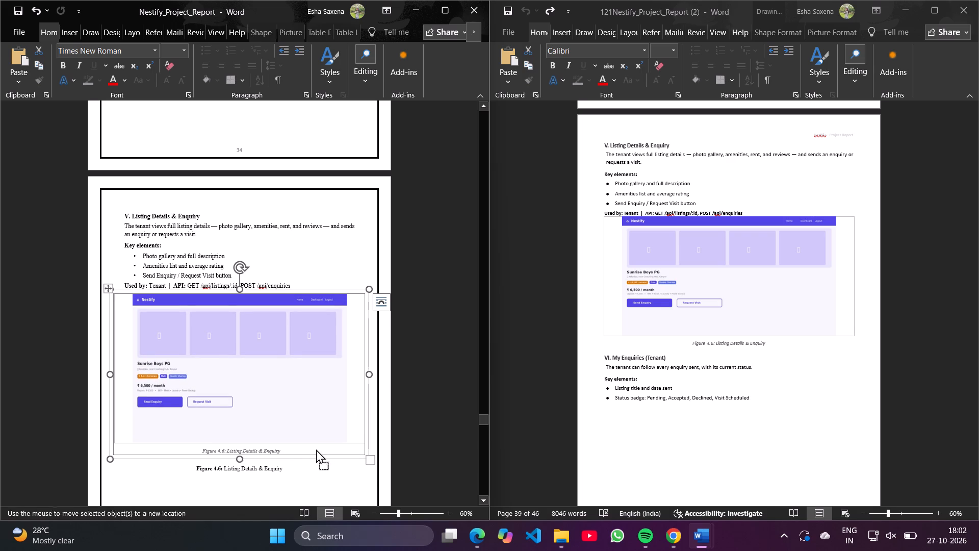
pyautogui.moveTo(316, 449); pyautogui.dragTo(300, 450)
pyautogui.tripleClick(286, 450)
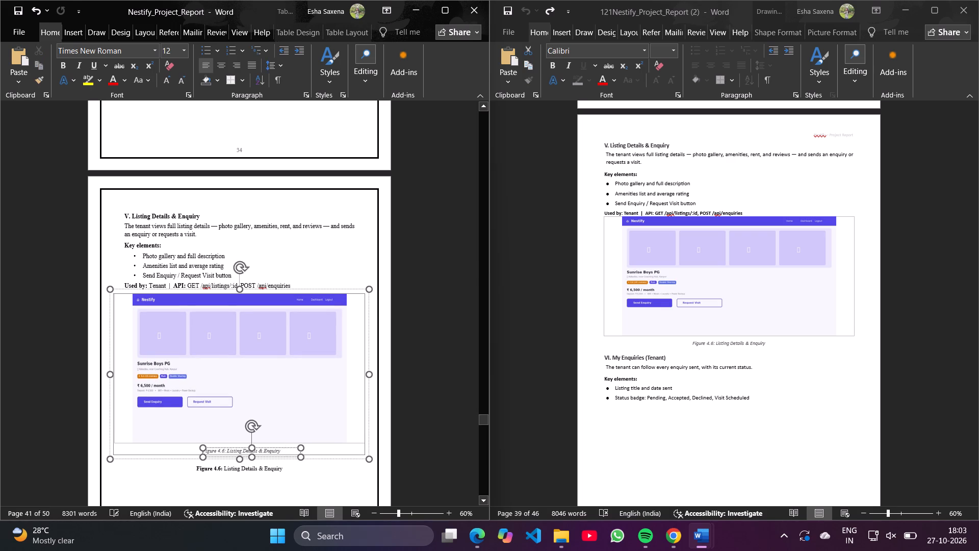
pyautogui.press('BackSpace')
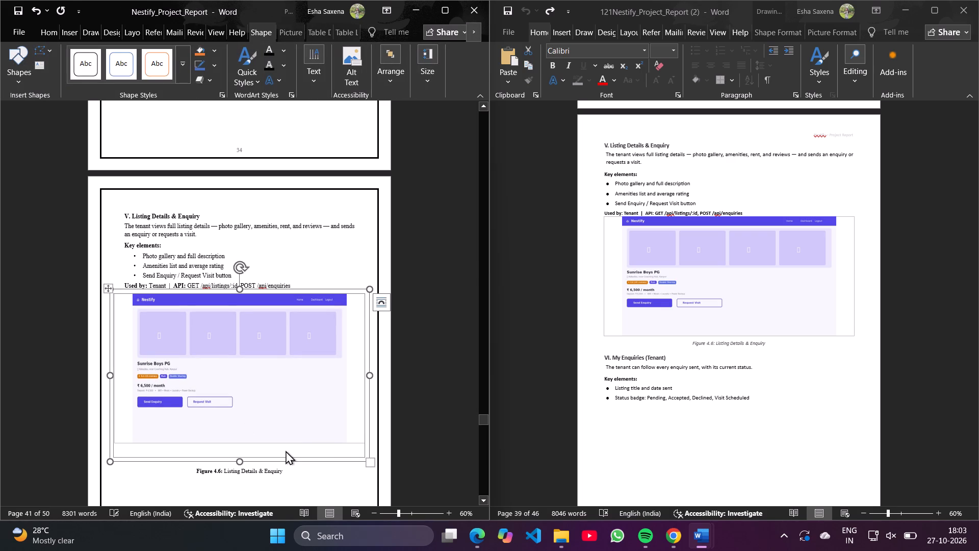
# Enlarge the Listing Details & Enquiry picture in height and width so it fills its whole frame above the Figure 4.6 caption.
pyautogui.click(326, 418)
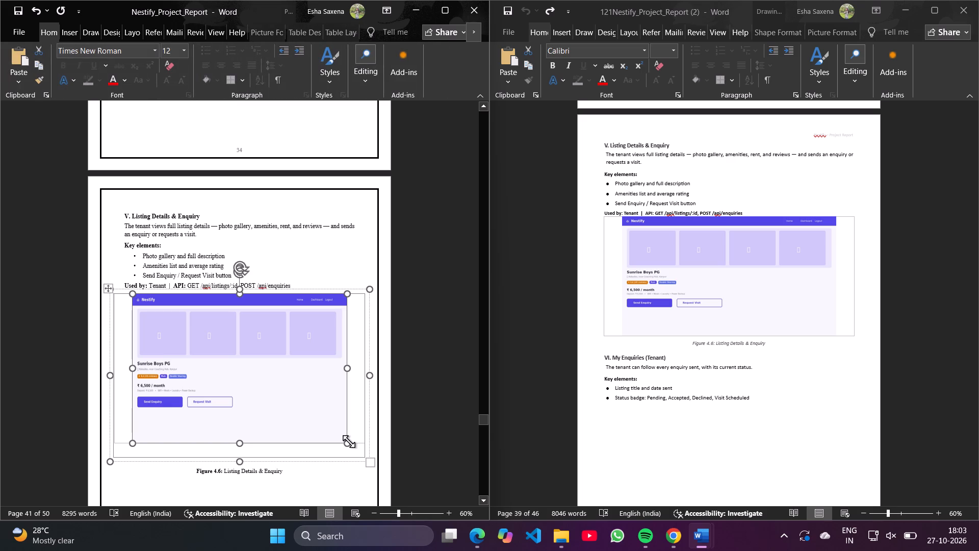
pyautogui.moveTo(347, 443); pyautogui.dragTo(365, 460)
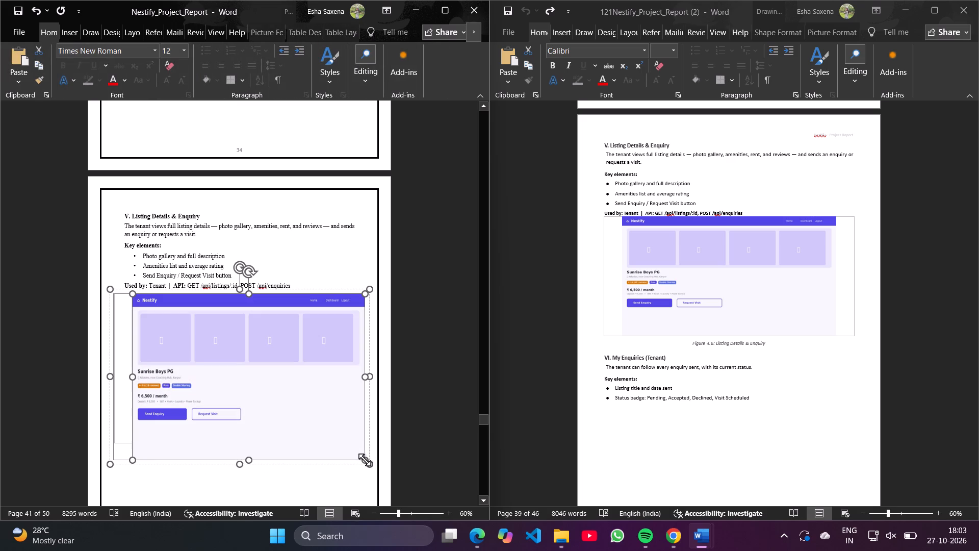
pyautogui.moveTo(130, 292); pyautogui.dragTo(110, 294)
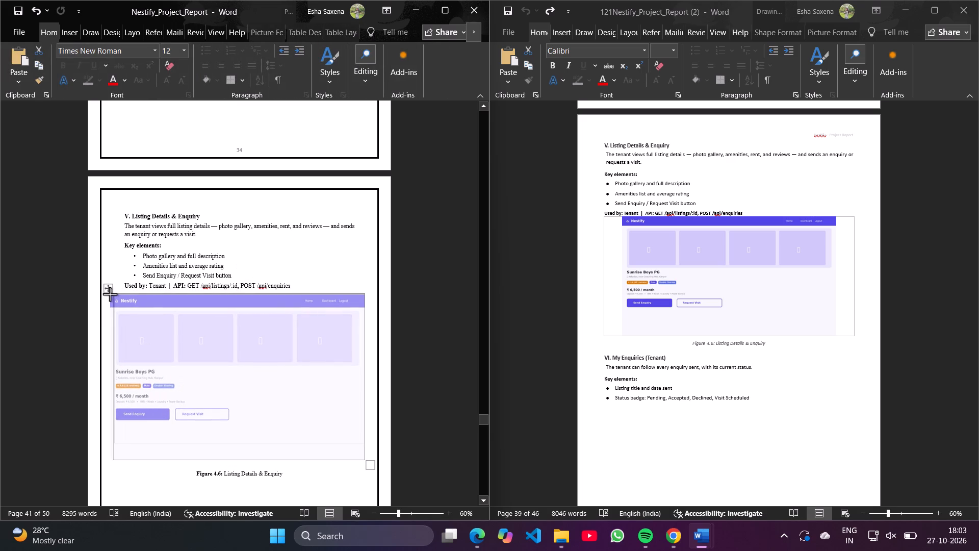
pyautogui.moveTo(110, 294); pyautogui.dragTo(112, 295)
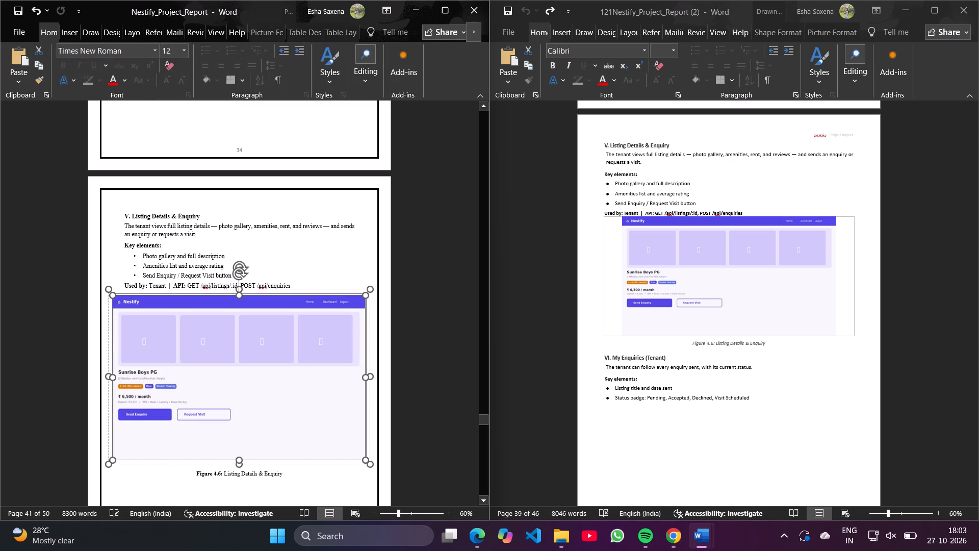
pyautogui.click(138, 483)
pyautogui.click(248, 428)
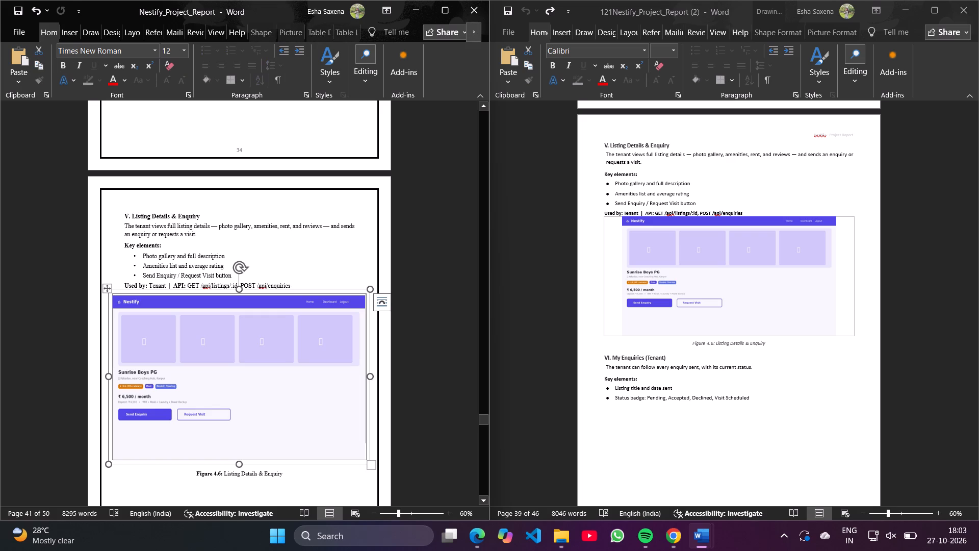
# Copy the My Enquiries screenshot block above the Figure 4.7 caption in 121Nestify_Project_Report (2).
pyautogui.scroll(-2, 319, 465)
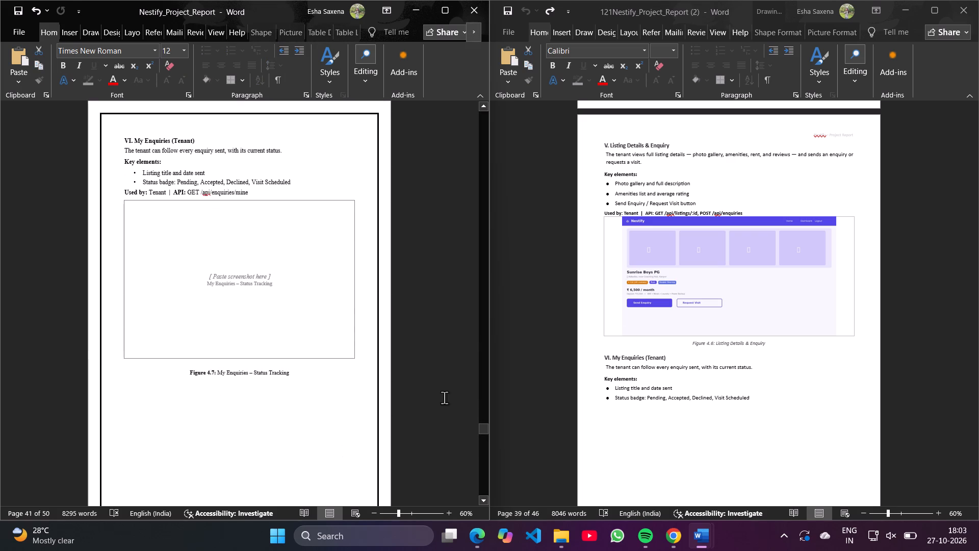
pyautogui.scroll(-1, 648, 364)
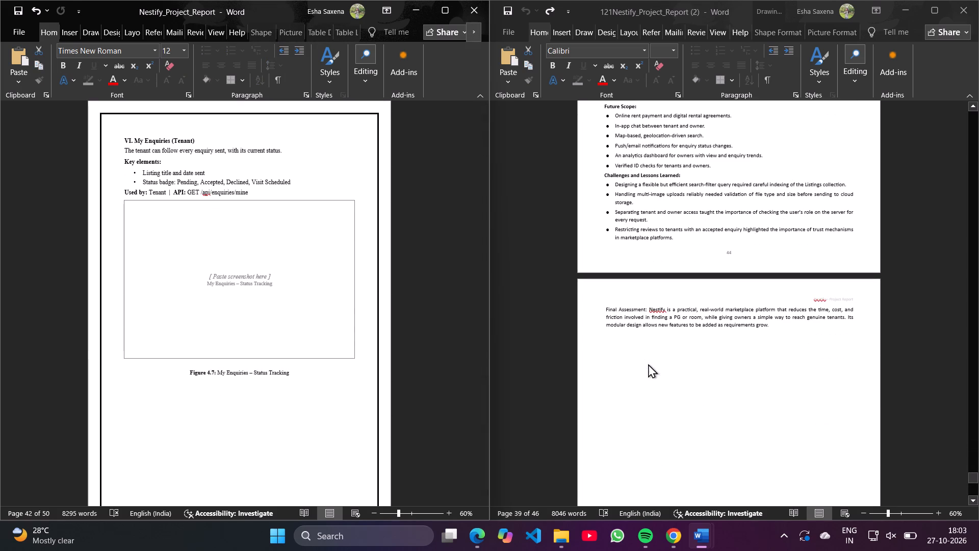
pyautogui.scroll(3, 719, 427)
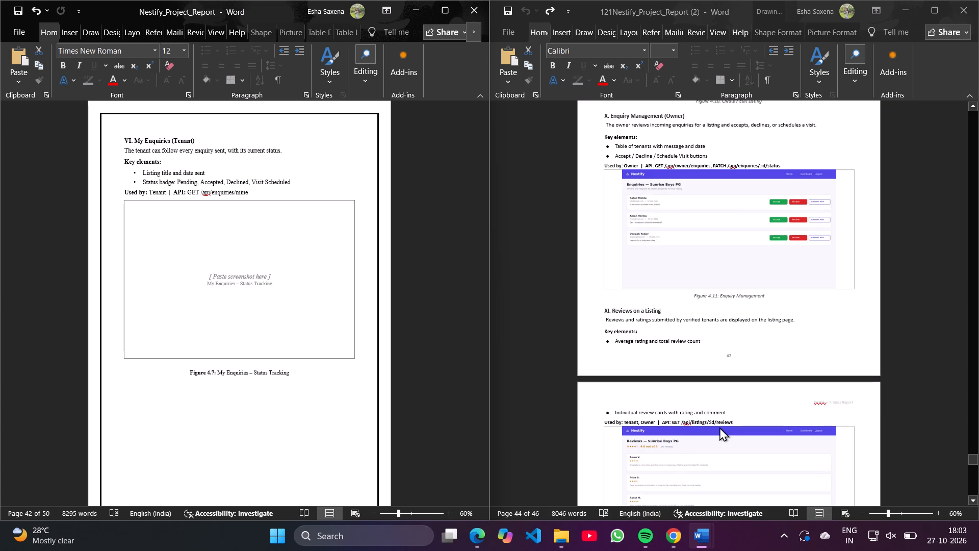
pyautogui.scroll(3, 719, 427)
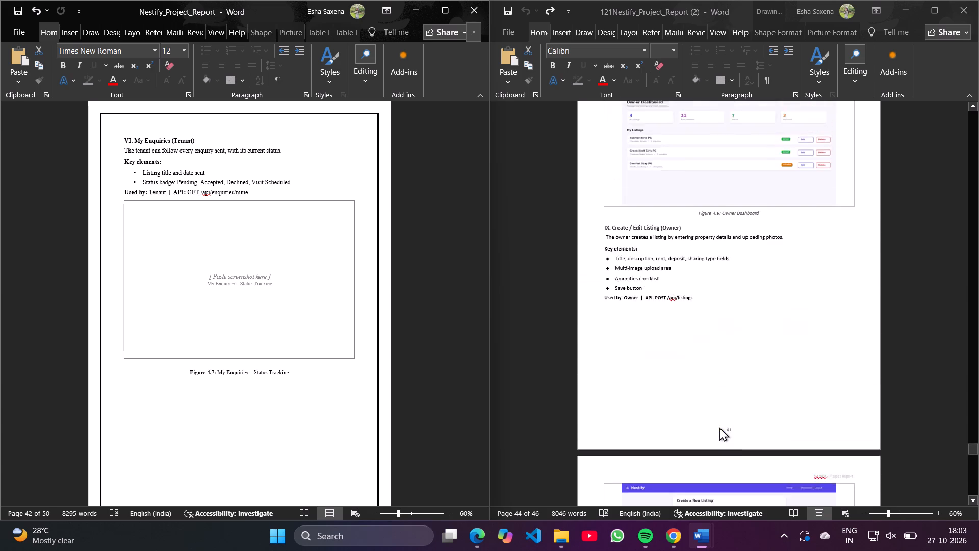
pyautogui.scroll(1, 719, 427)
pyautogui.scroll(1, 708, 373)
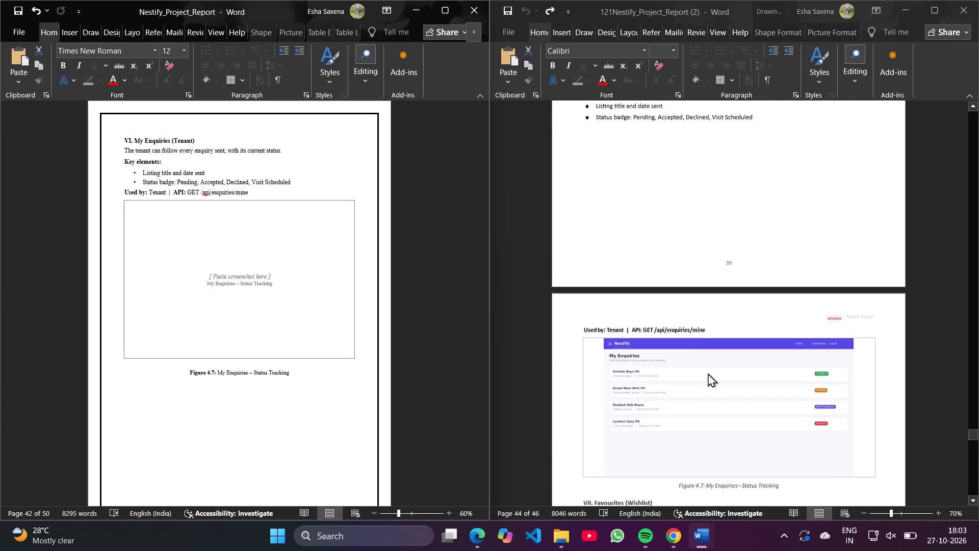
pyautogui.scroll(2, 708, 373)
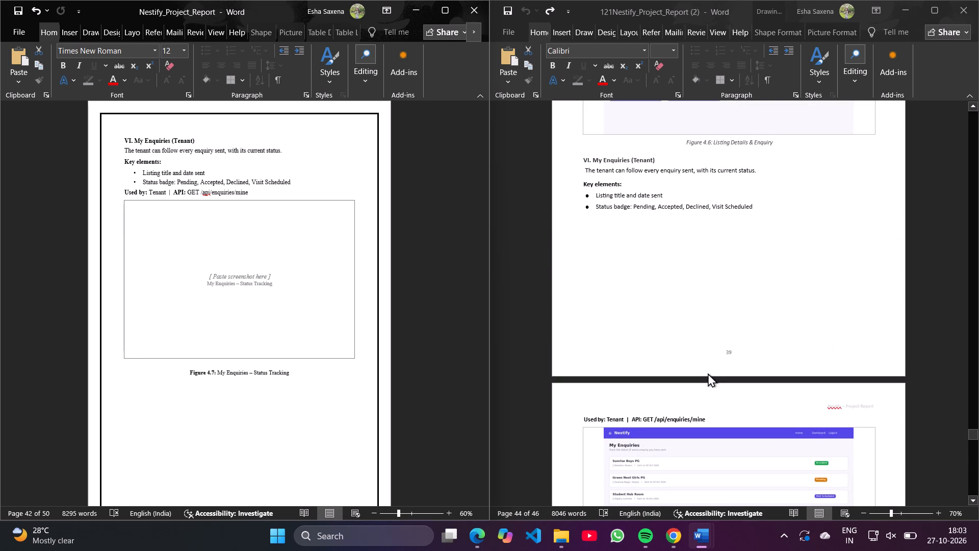
pyautogui.scroll(-1, 708, 373)
pyautogui.scroll(1, 690, 244)
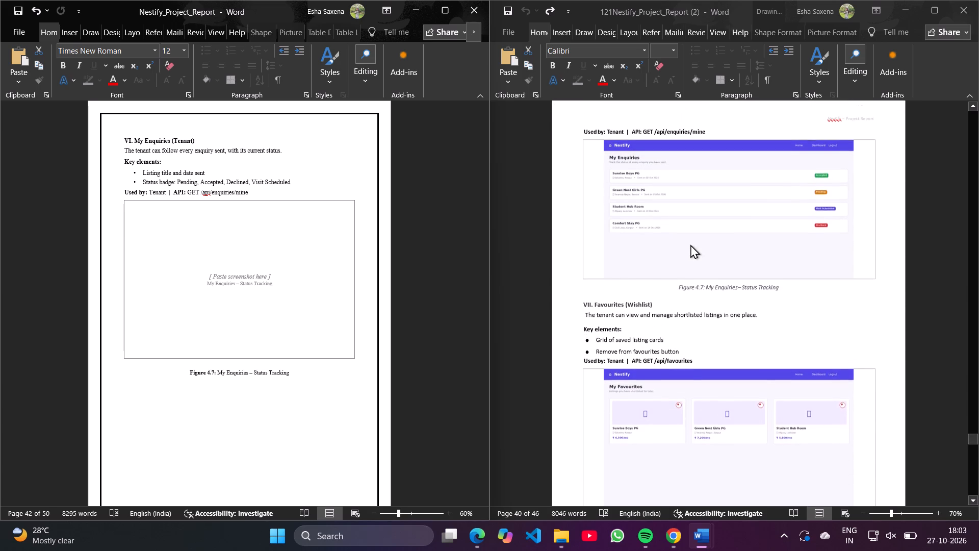
pyautogui.scroll(1, 690, 244)
pyautogui.rightClick(632, 255)
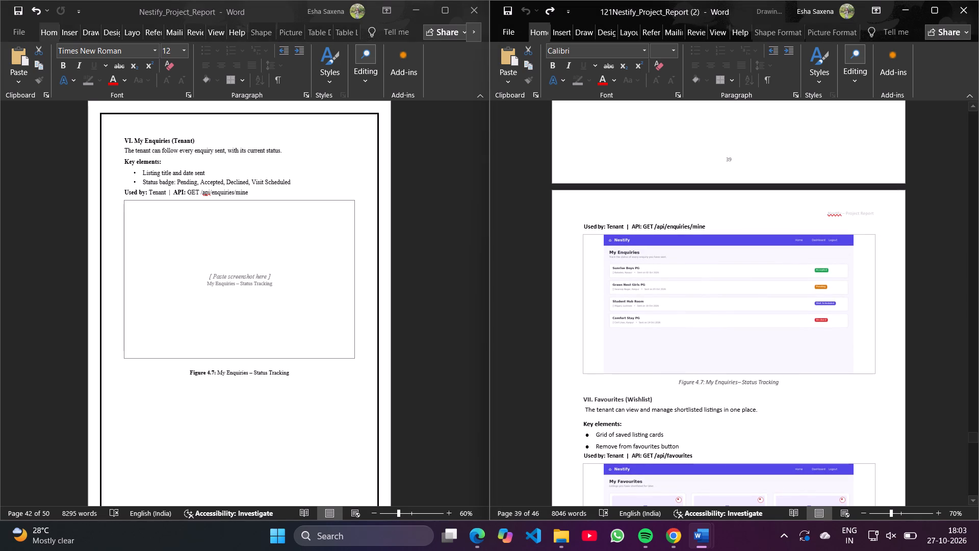
pyautogui.rightClick(632, 255)
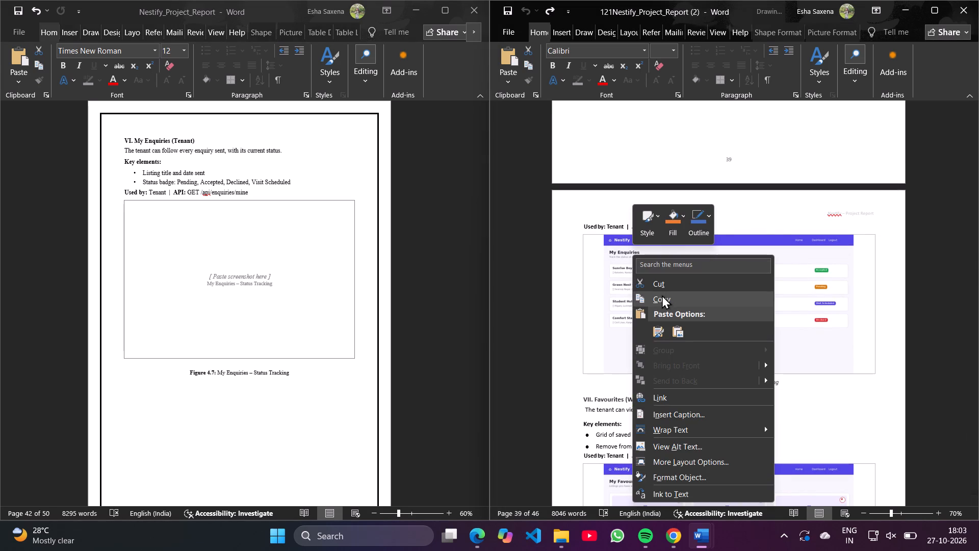
pyautogui.click(662, 295)
# Replace the placeholder text in the VI. My Enquiries (Tenant) frame of Nestify_Project_Report with the copied screenshot block.
pyautogui.click(273, 286)
pyautogui.moveTo(273, 286); pyautogui.dragTo(225, 274)
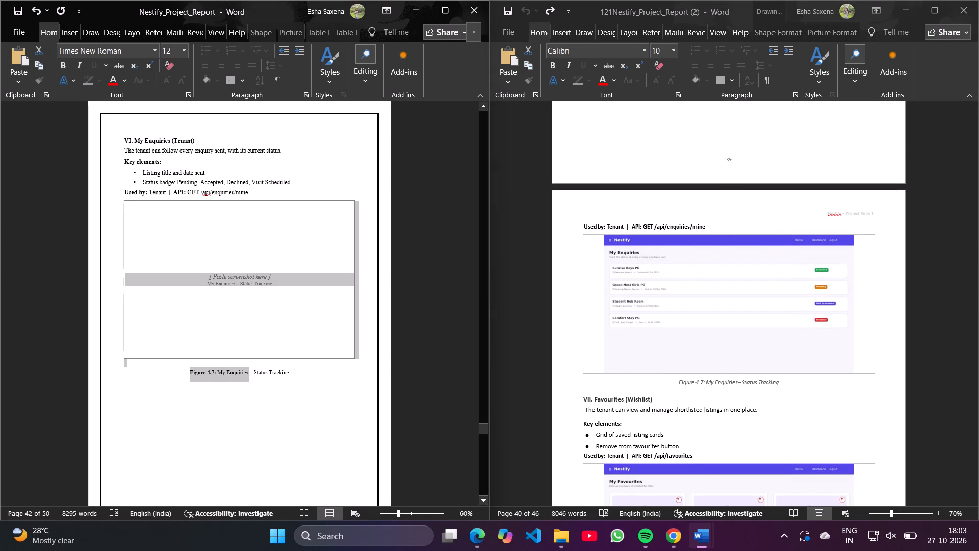
pyautogui.moveTo(225, 274); pyautogui.dragTo(209, 269)
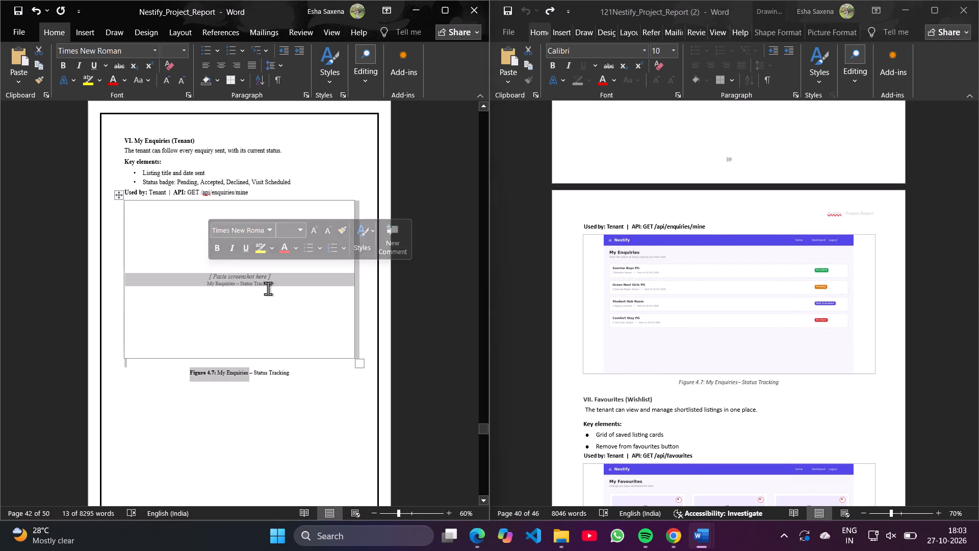
pyautogui.click(268, 288)
pyautogui.moveTo(281, 286); pyautogui.dragTo(212, 271)
pyautogui.press('BackSpace')
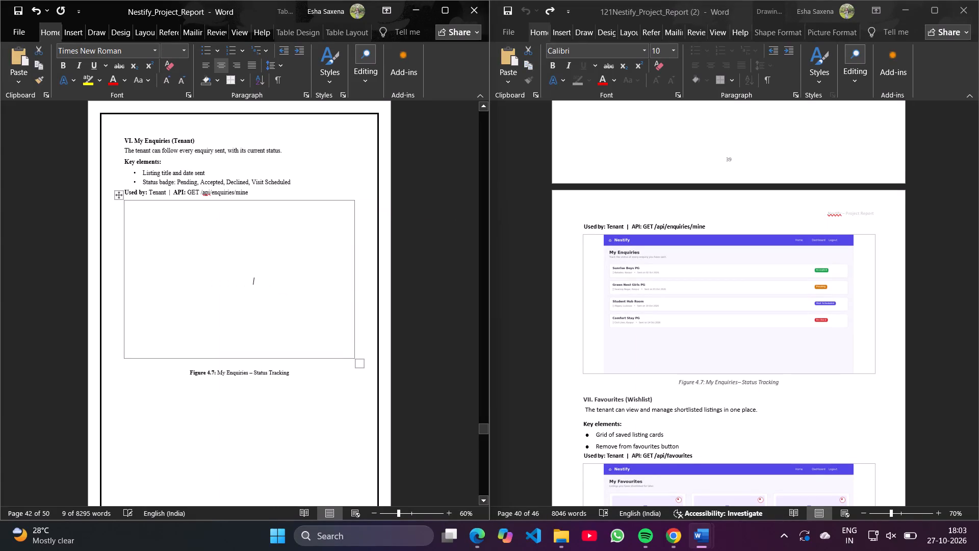
pyautogui.hotkey('ctrl', 'v')
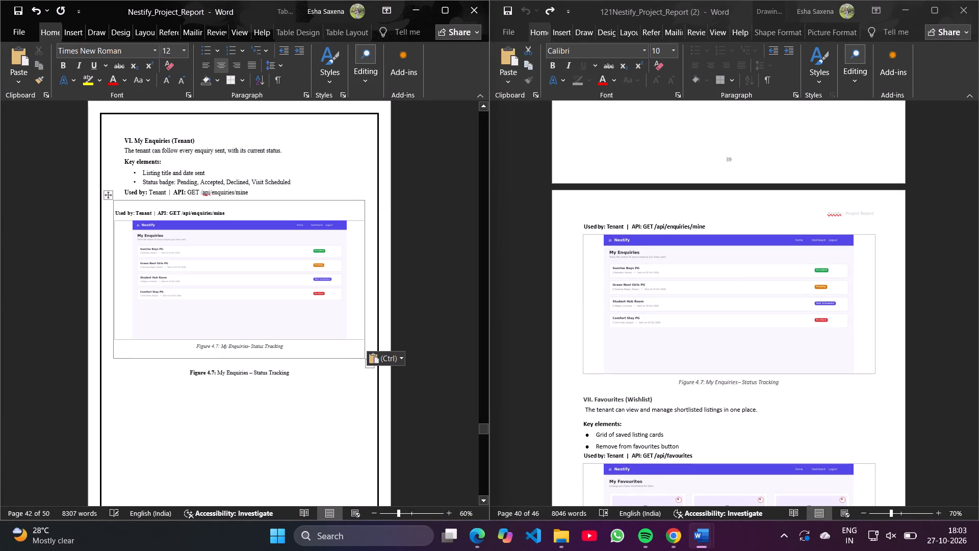
# Stretch the My Enquiries picture in height and width so it covers its whole frame, including the duplicate text above and below it.
pyautogui.click(208, 246)
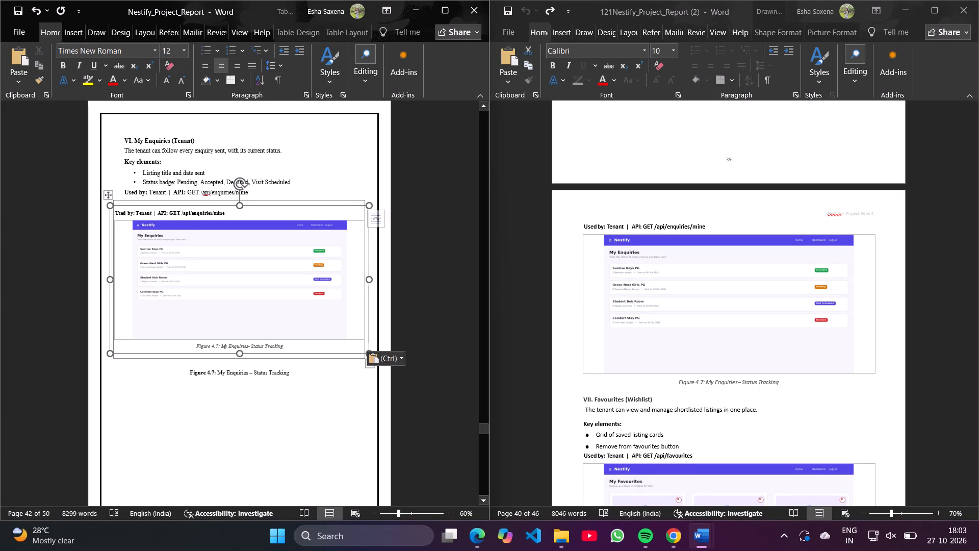
pyautogui.click(245, 239)
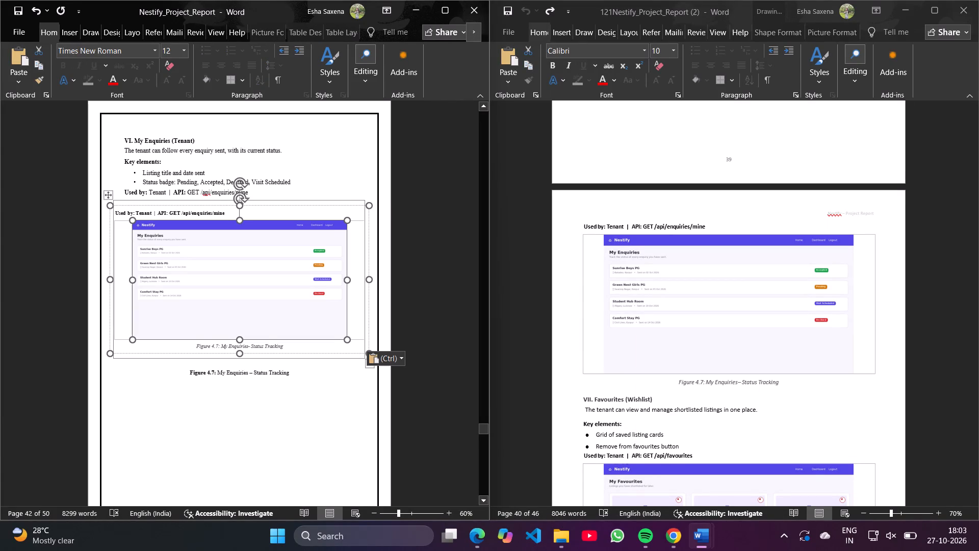
pyautogui.moveTo(240, 219); pyautogui.dragTo(239, 198)
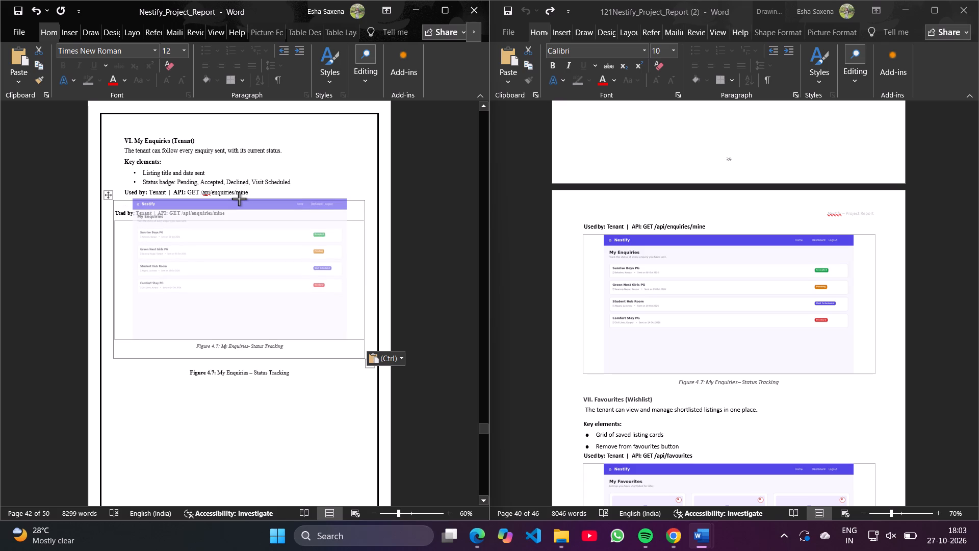
pyautogui.moveTo(239, 198); pyautogui.dragTo(240, 201)
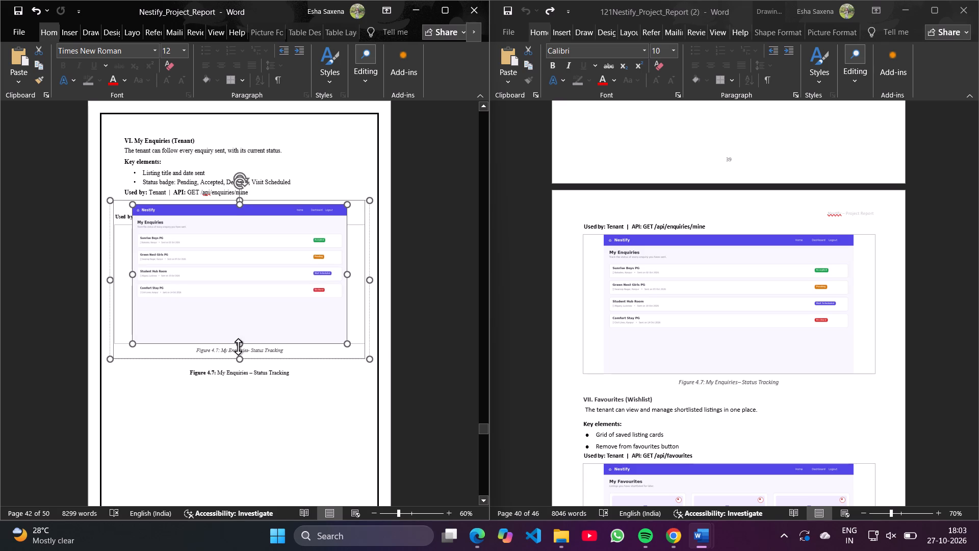
pyautogui.moveTo(239, 345); pyautogui.dragTo(239, 359)
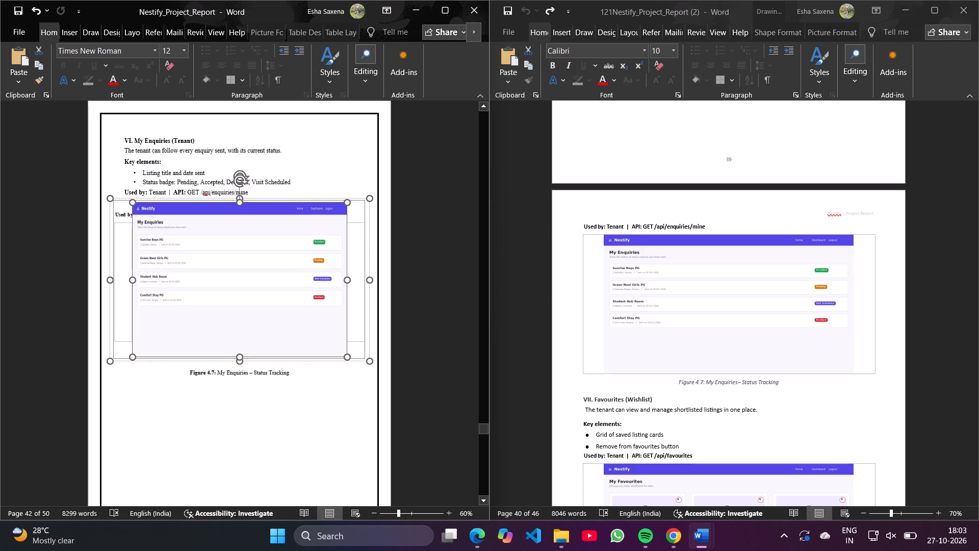
pyautogui.moveTo(130, 278); pyautogui.dragTo(111, 279)
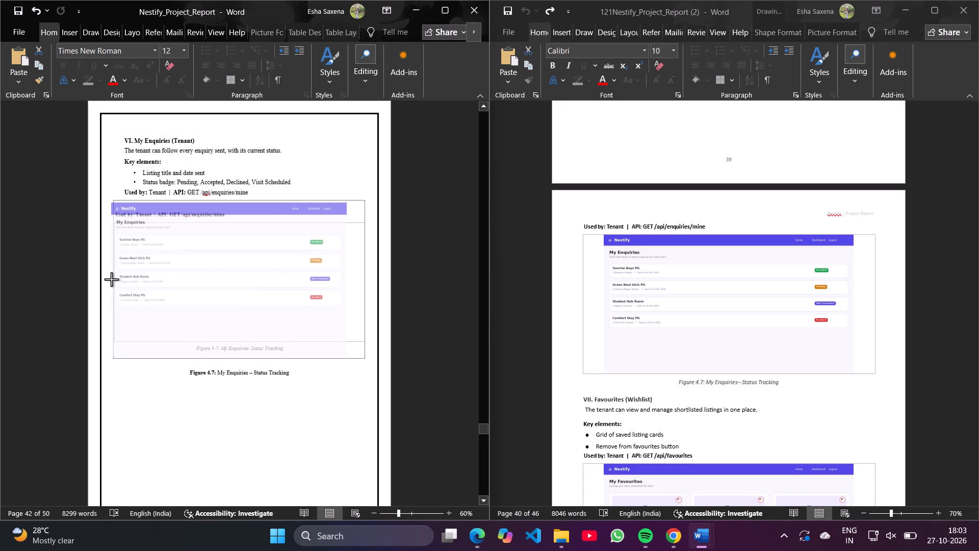
pyautogui.moveTo(348, 280); pyautogui.dragTo(362, 283)
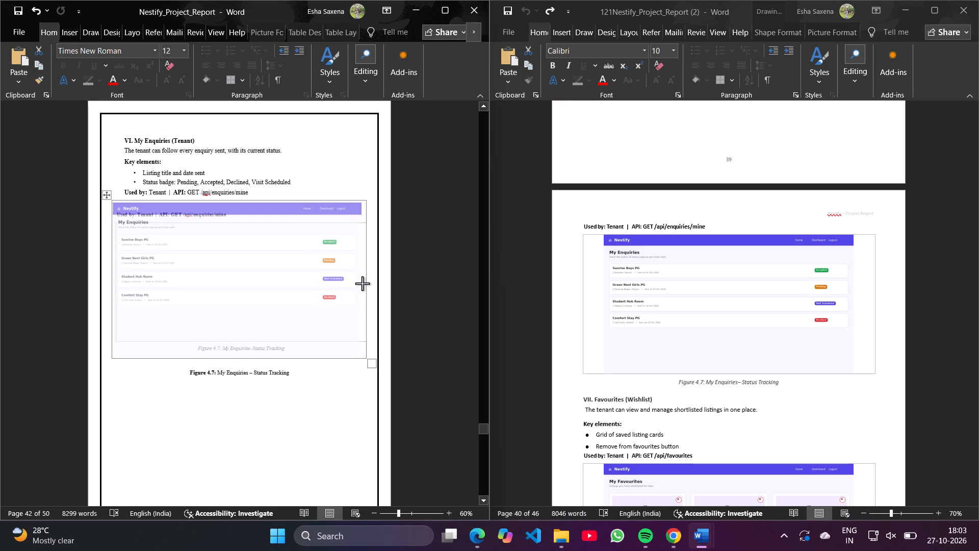
pyautogui.moveTo(362, 283); pyautogui.dragTo(368, 285)
pyautogui.click(240, 201)
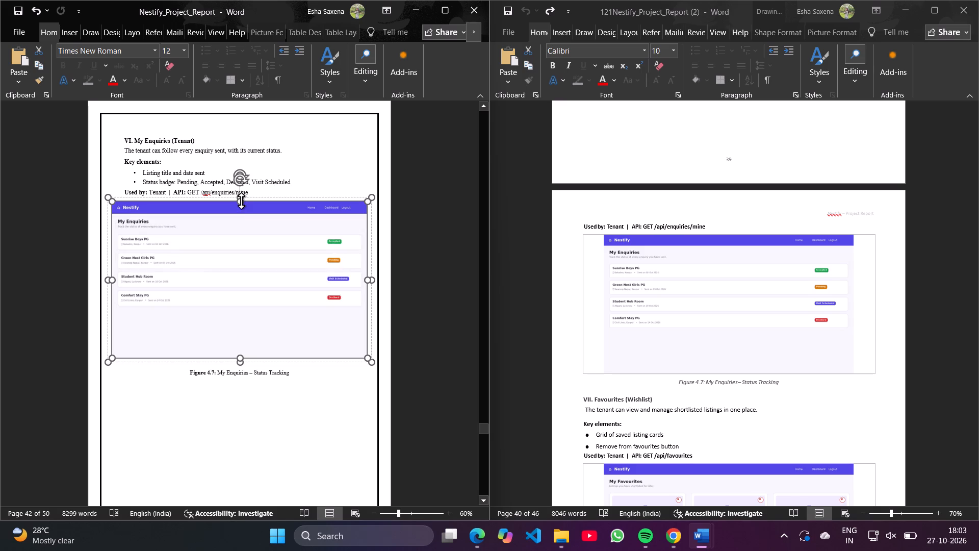
pyautogui.moveTo(241, 358); pyautogui.dragTo(240, 361)
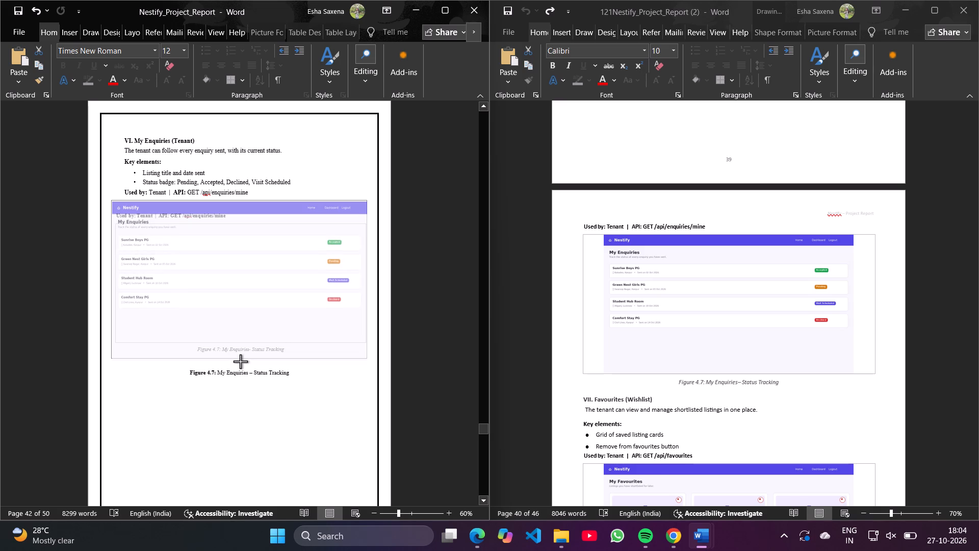
pyautogui.moveTo(240, 361); pyautogui.dragTo(240, 363)
pyautogui.click(316, 435)
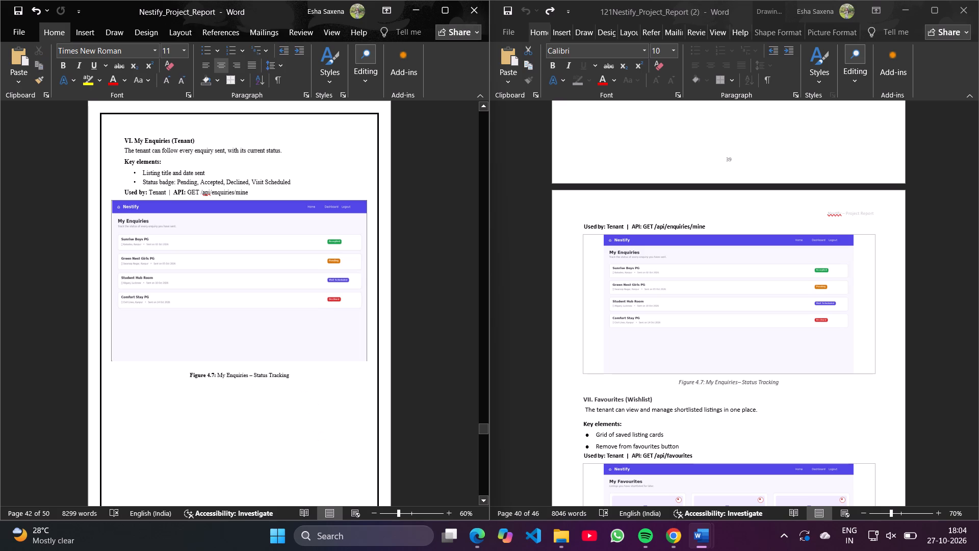
# Copy the My Favourites screenshot block above the Figure 4.8 caption in 121Nestify_Project_Report (2).
pyautogui.scroll(-1, 316, 435)
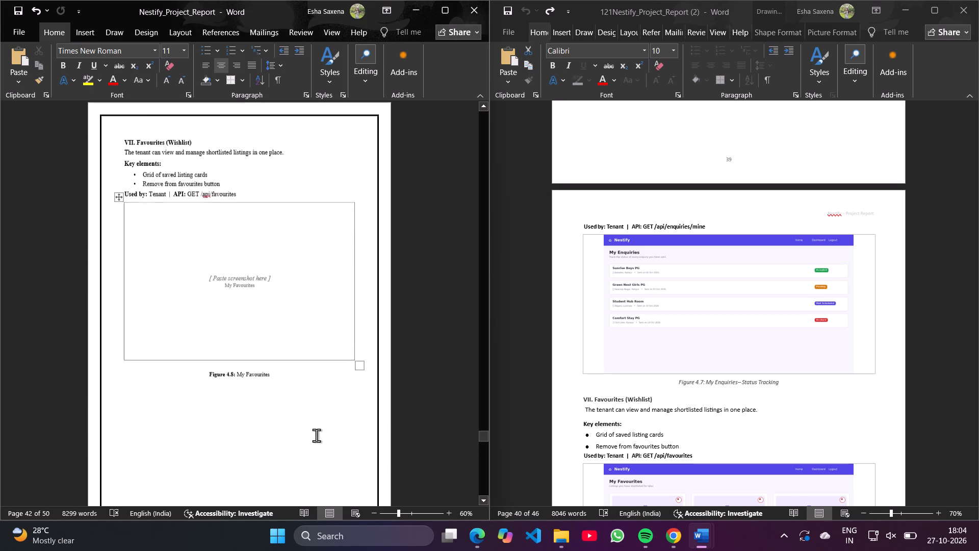
pyautogui.scroll(-1, 316, 435)
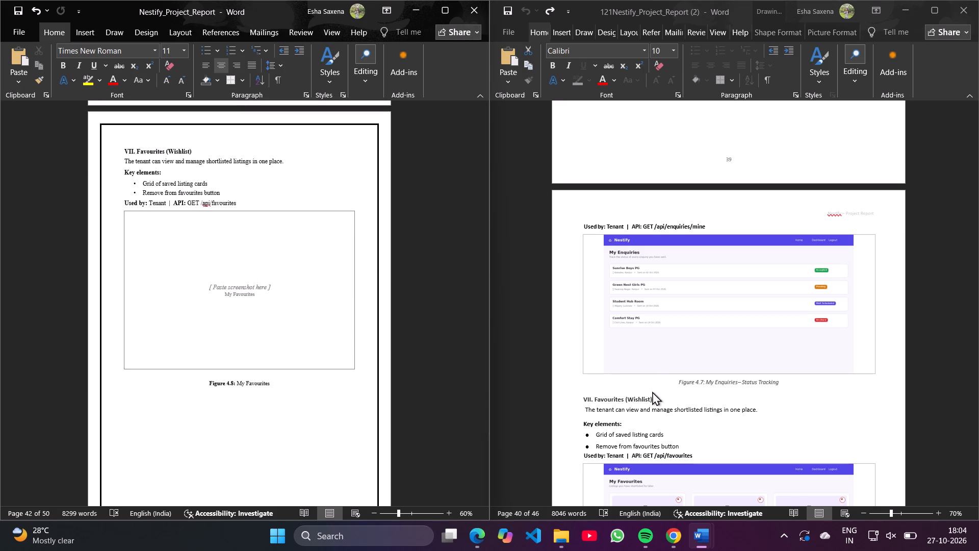
pyautogui.scroll(-1, 644, 407)
pyautogui.rightClick(644, 407)
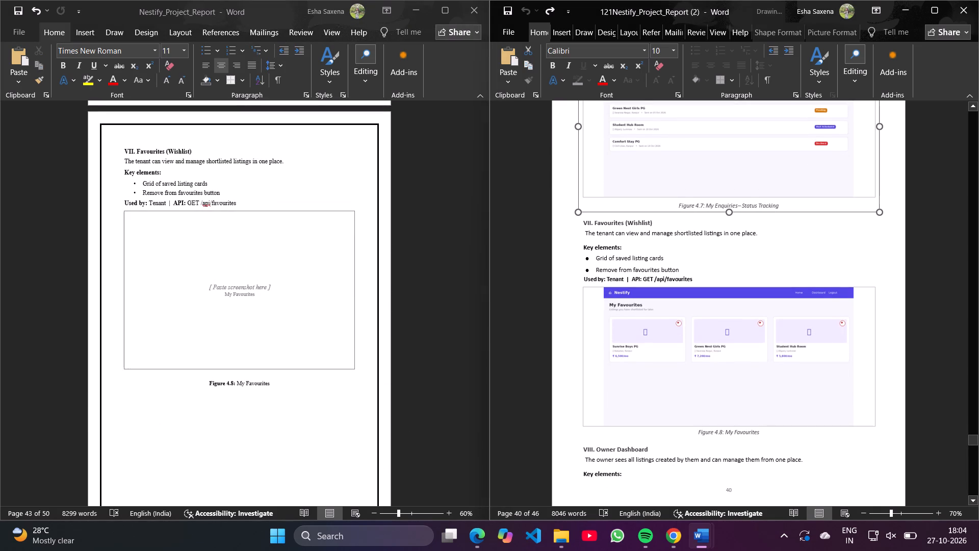
pyautogui.rightClick(666, 358)
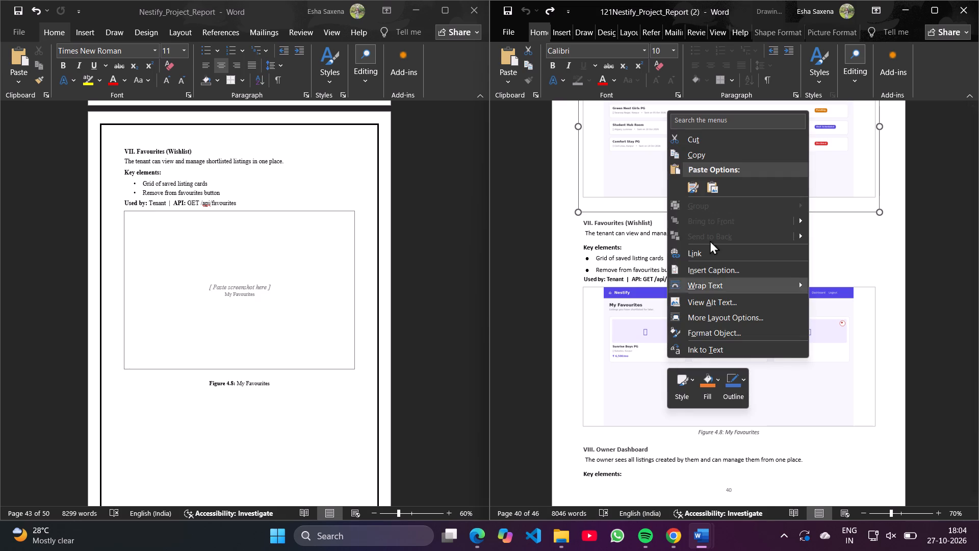
pyautogui.click(705, 153)
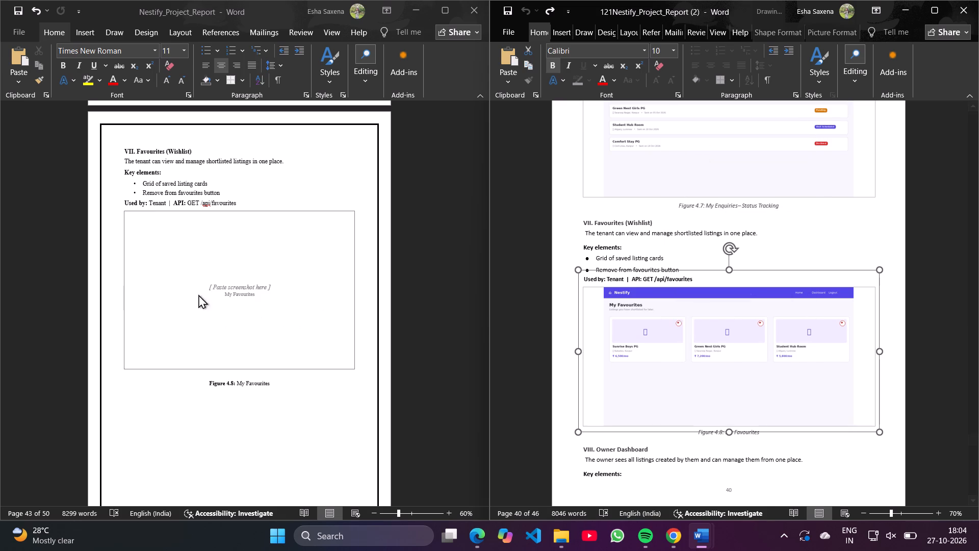
# Replace the placeholder text in the VII. Favourites (Wishlist) frame of Nestify_Project_Report with the copied screenshot block.
pyautogui.click(186, 223)
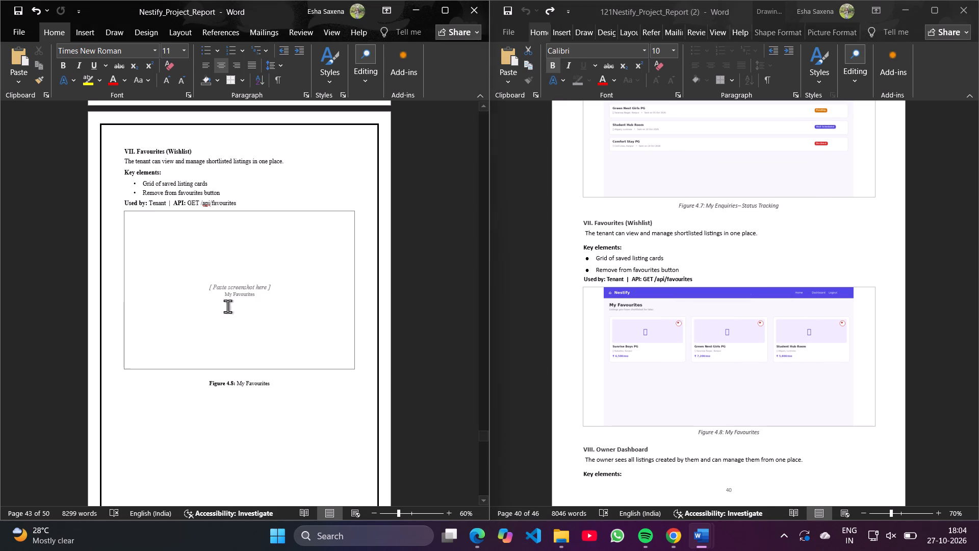
pyautogui.moveTo(256, 302); pyautogui.dragTo(202, 278)
pyautogui.press('BackSpace')
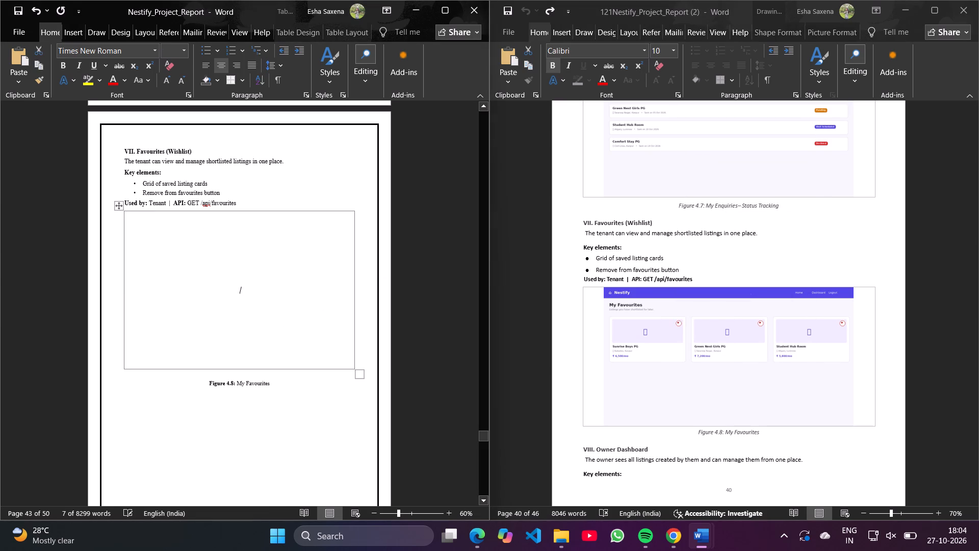
pyautogui.hotkey('ctrl', 'v')
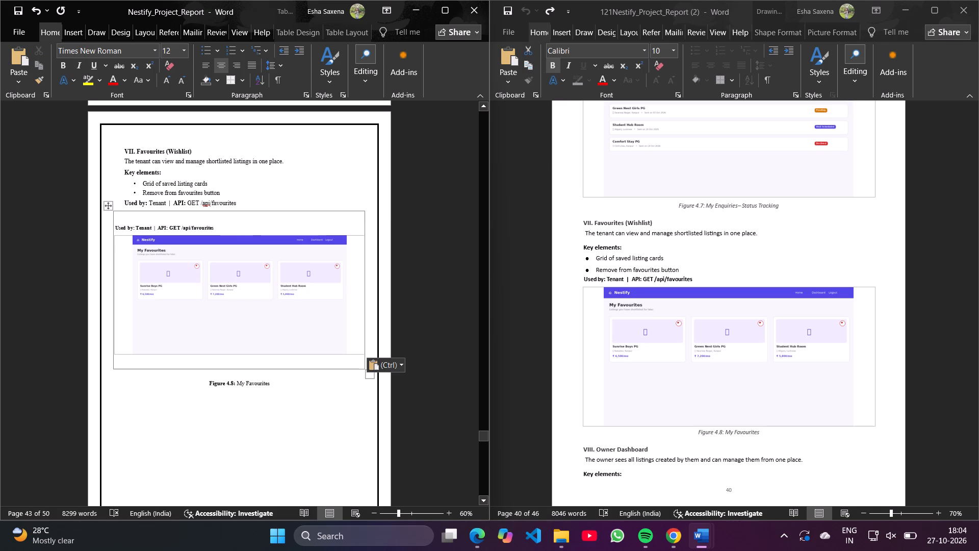
# Enlarge the My Favourites block and its picture in height and width to fill the frame and cover the duplicate Used by line.
pyautogui.click(223, 265)
pyautogui.moveTo(237, 222); pyautogui.dragTo(238, 187)
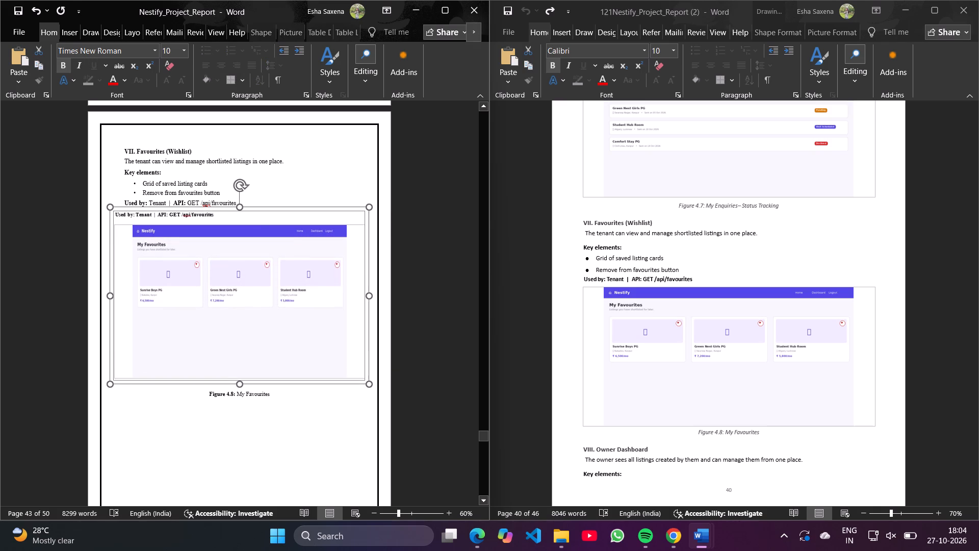
pyautogui.click(257, 277)
pyautogui.moveTo(346, 224); pyautogui.dragTo(366, 213)
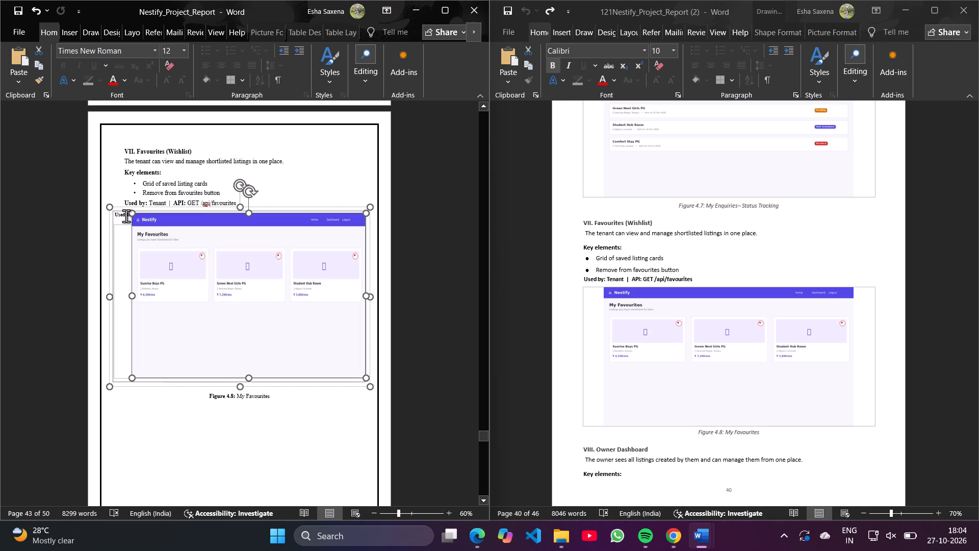
pyautogui.moveTo(131, 214); pyautogui.dragTo(111, 211)
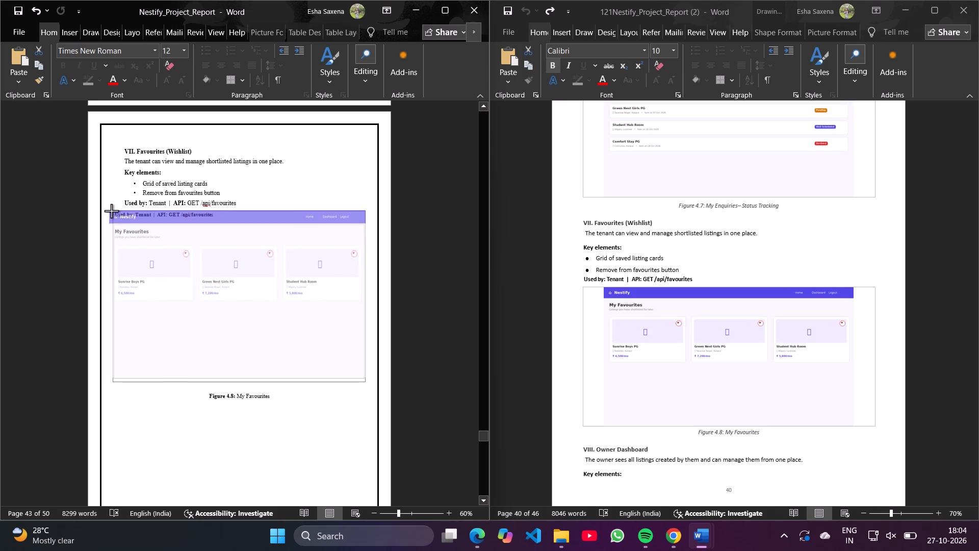
pyautogui.moveTo(111, 211); pyautogui.dragTo(111, 211)
pyautogui.moveTo(239, 377); pyautogui.dragTo(239, 382)
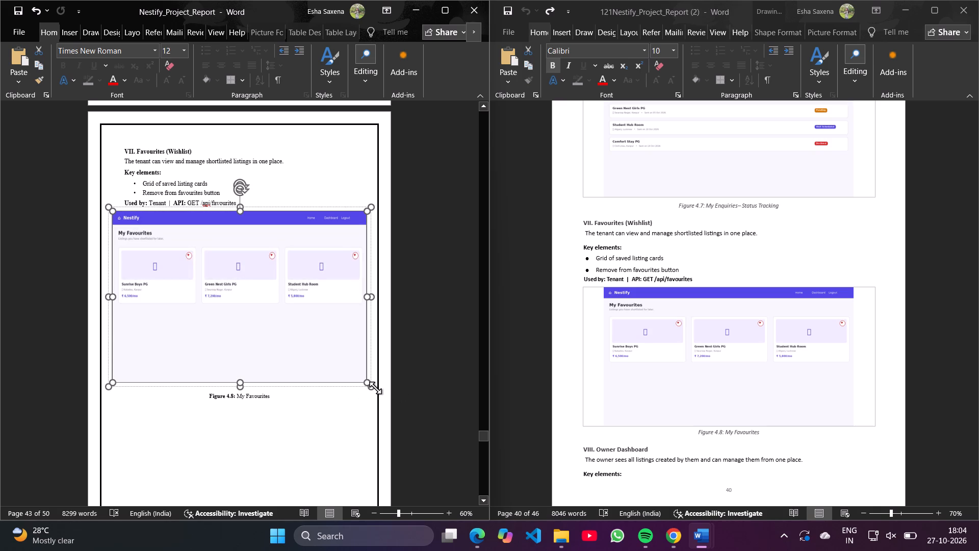
pyautogui.moveTo(368, 384); pyautogui.dragTo(369, 392)
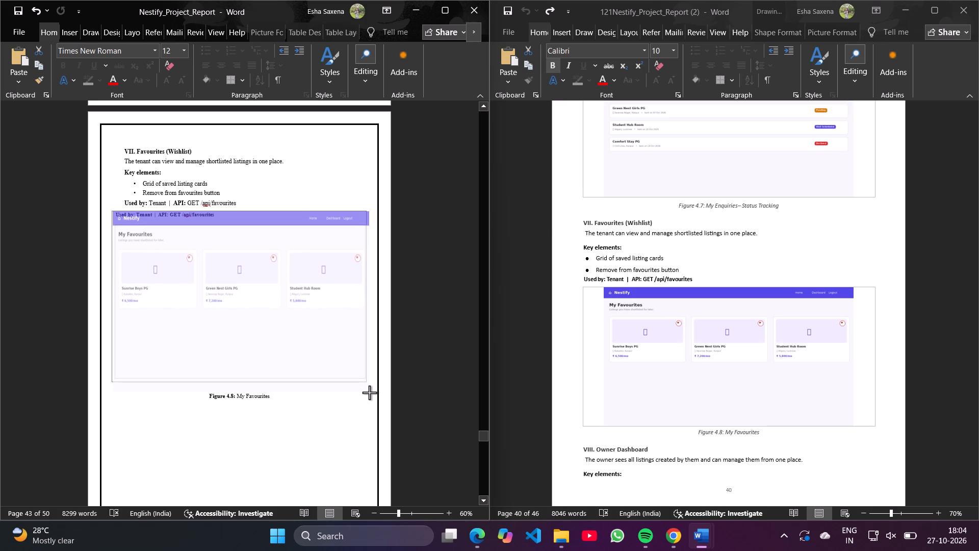
pyautogui.moveTo(369, 392); pyautogui.dragTo(369, 393)
pyautogui.click(334, 448)
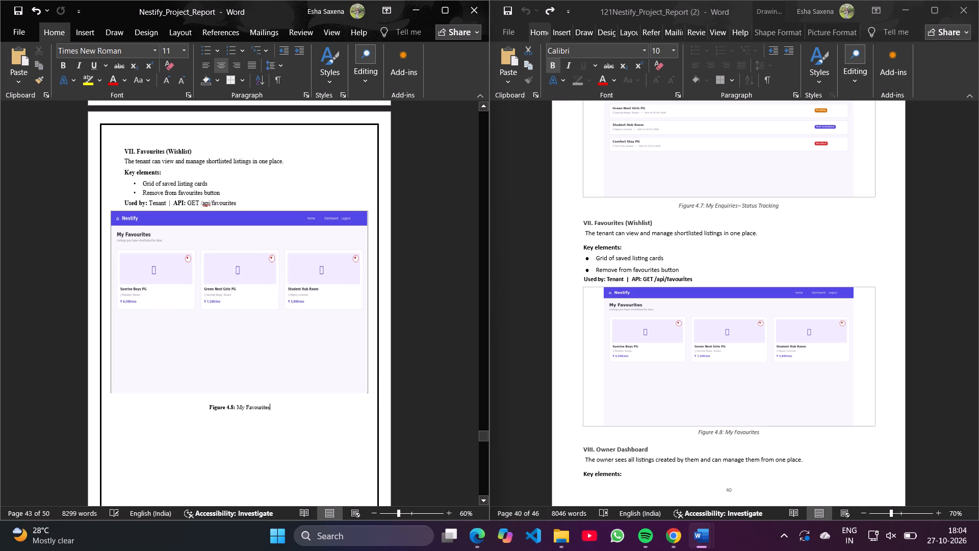
# Slightly reduce the height of the My Favourites picture above the Figure 4.8 caption, keeping the frame filled.
pyautogui.click(311, 341)
pyautogui.doubleClick(368, 395)
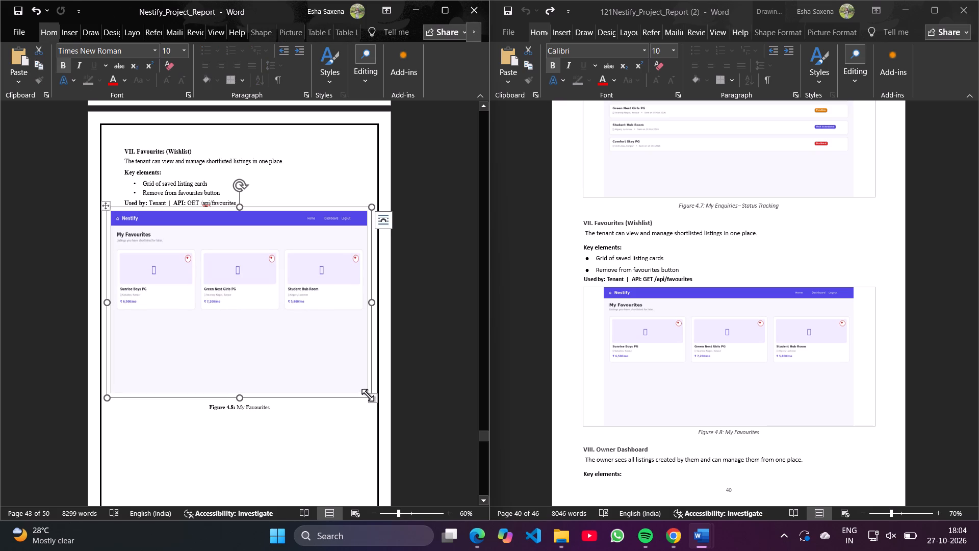
pyautogui.click(338, 366)
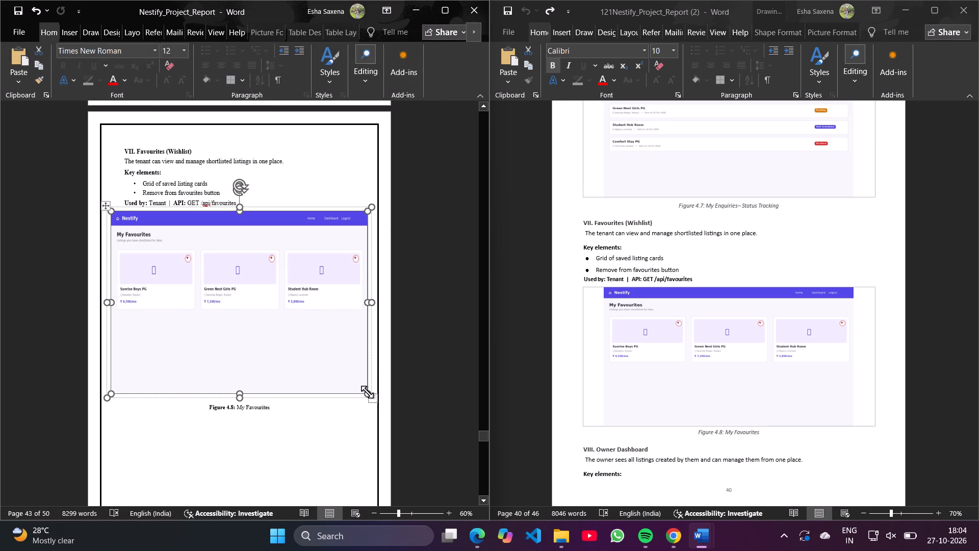
pyautogui.click(367, 392)
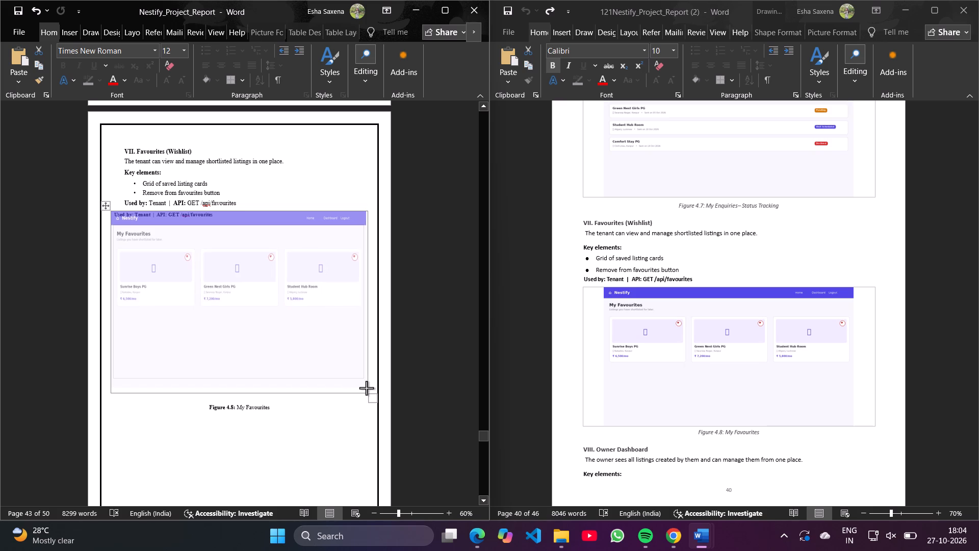
pyautogui.click(344, 446)
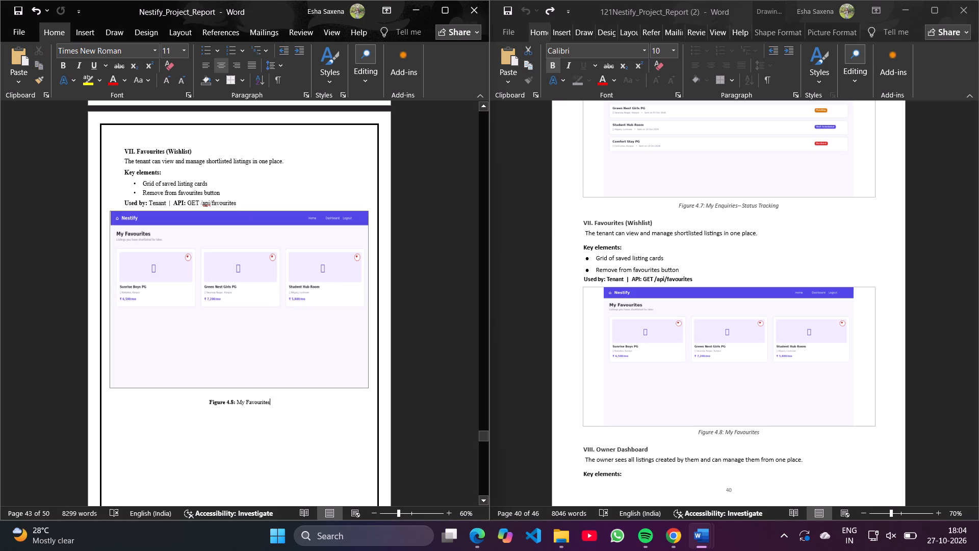
# Copy the Owner Dashboard screenshot block, including its Figure 4.9 caption, from 121Nestify_Project_Report (2).
pyautogui.scroll(-1, 344, 446)
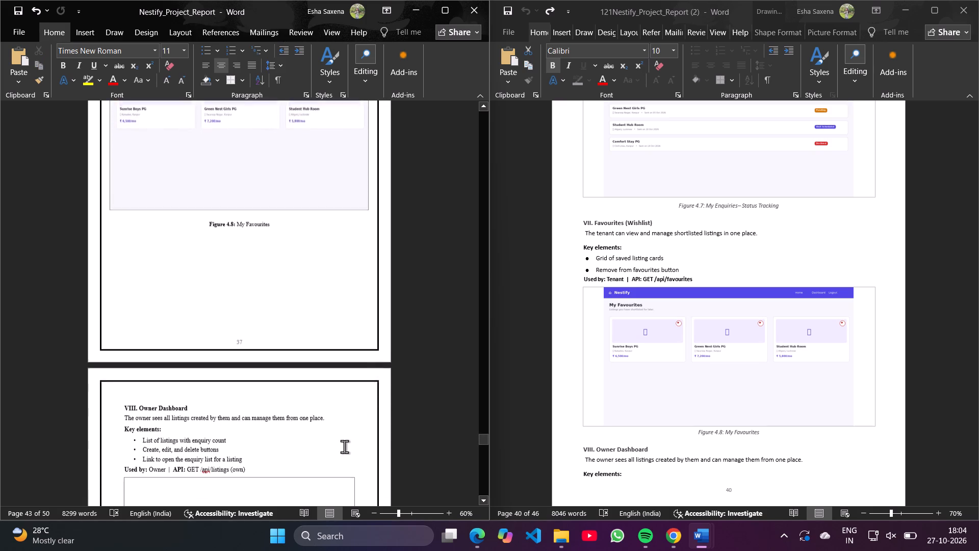
pyautogui.scroll(-1, 344, 446)
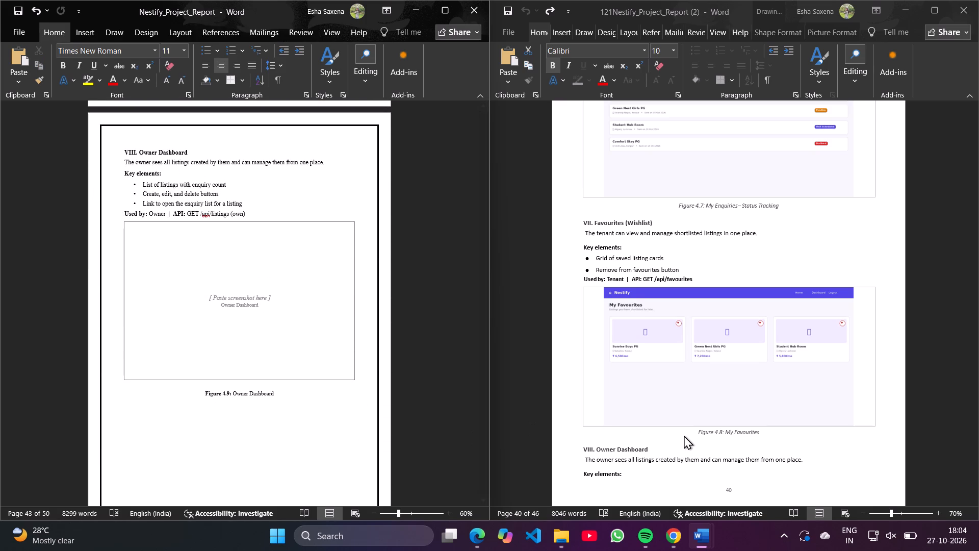
pyautogui.scroll(-1, 684, 435)
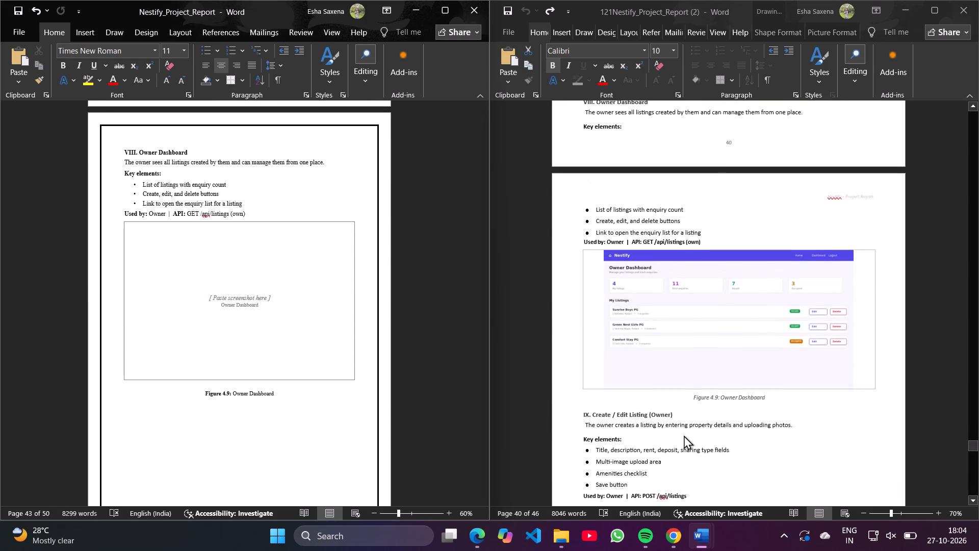
pyautogui.rightClick(671, 336)
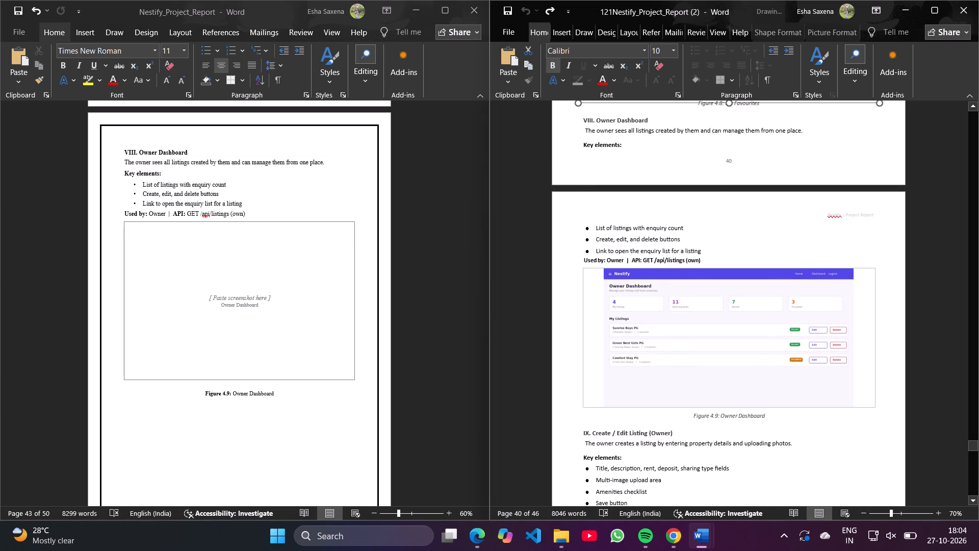
pyautogui.rightClick(671, 336)
pyautogui.click(716, 133)
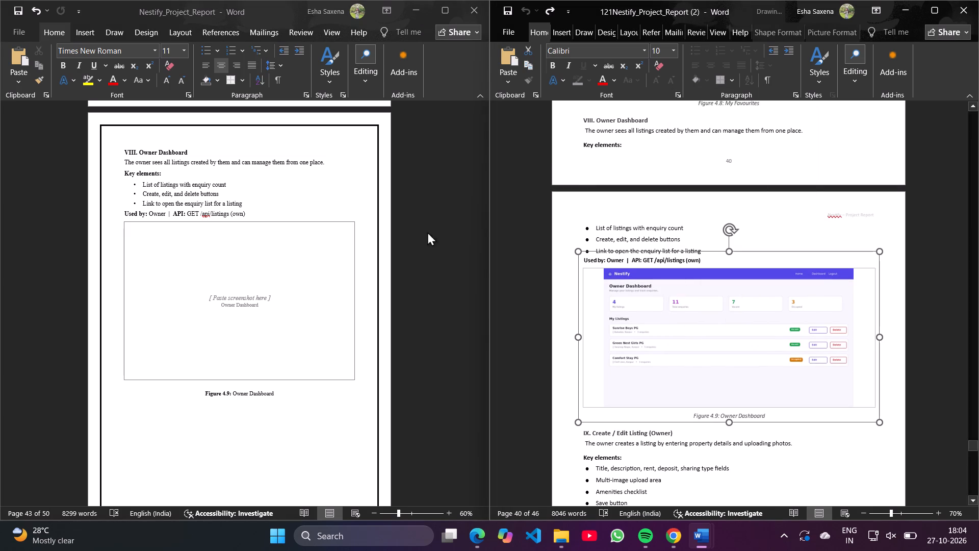
# Replace the placeholder text in the VIII. Owner Dashboard frame of Nestify_Project_Report with the copied screenshot block.
pyautogui.click(262, 304)
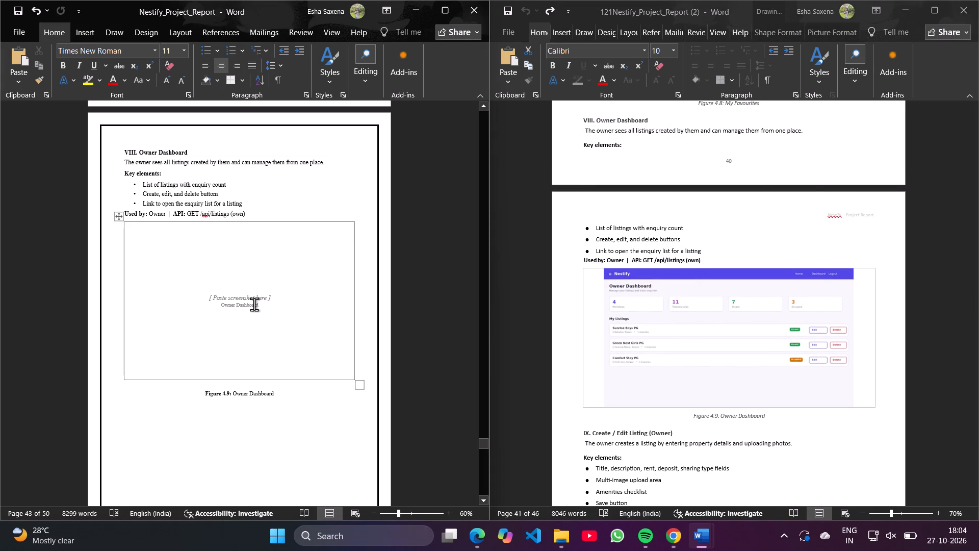
pyautogui.click(261, 304)
pyautogui.moveTo(261, 304); pyautogui.dragTo(207, 292)
pyautogui.press('BackSpace')
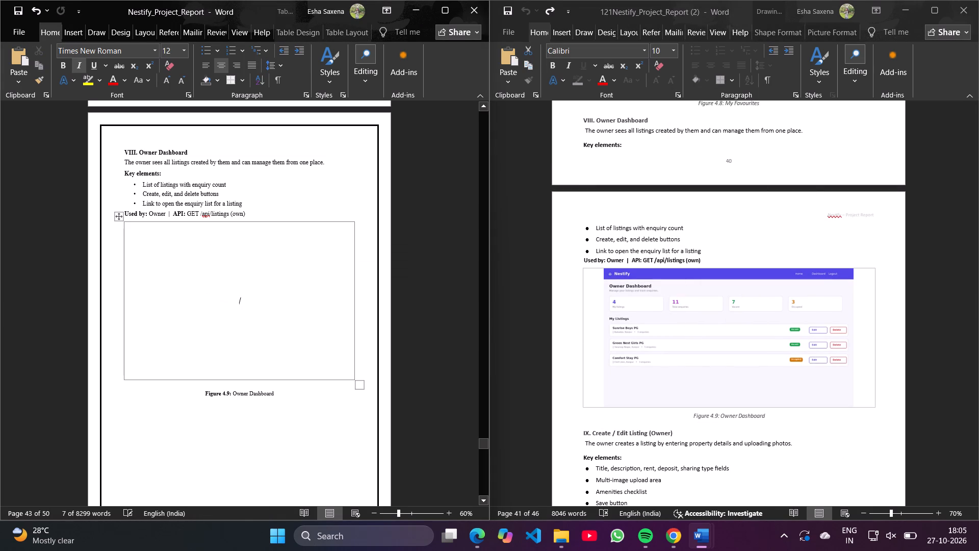
pyautogui.hotkey('ctrl', 'v')
# Stretch the Owner Dashboard picture in height and width to fill its frame, covering the duplicate Used by line and Figure 4.9 caption.
pyautogui.click(235, 258)
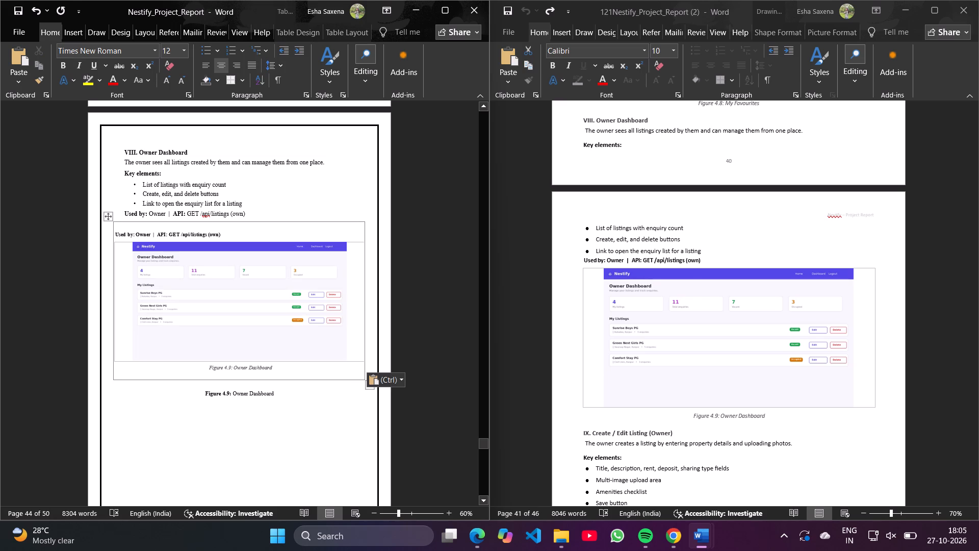
pyautogui.click(238, 298)
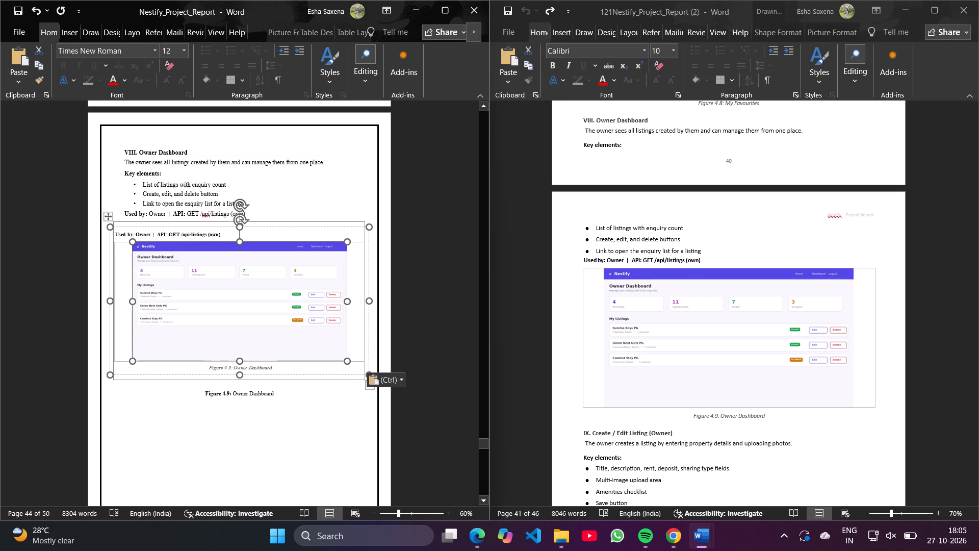
pyautogui.moveTo(239, 240); pyautogui.dragTo(238, 217)
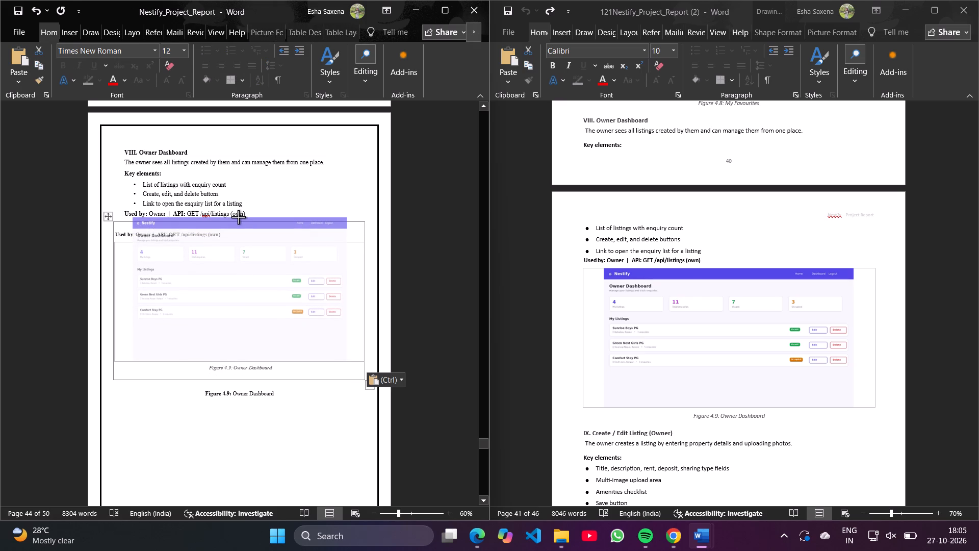
pyautogui.moveTo(238, 217); pyautogui.dragTo(238, 222)
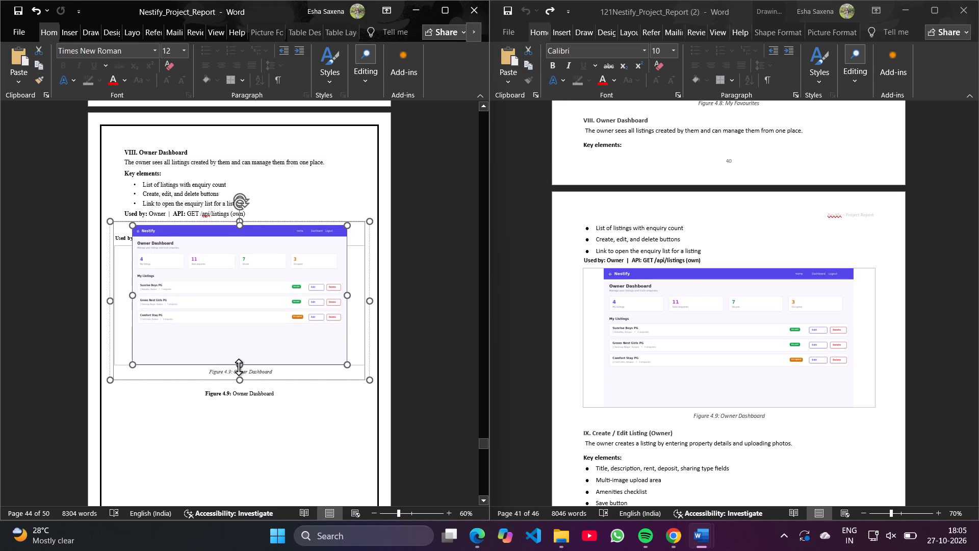
pyautogui.moveTo(239, 367); pyautogui.dragTo(240, 381)
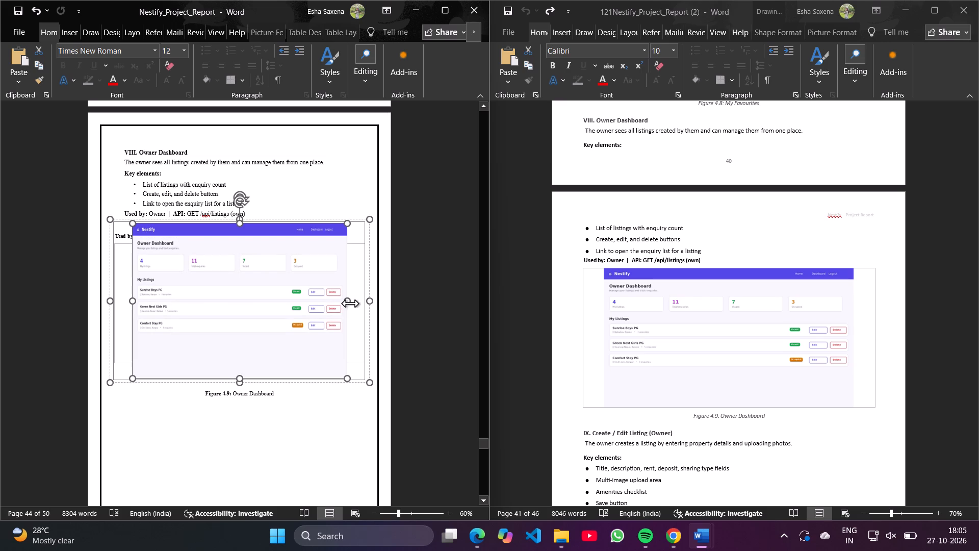
pyautogui.moveTo(348, 302); pyautogui.dragTo(366, 307)
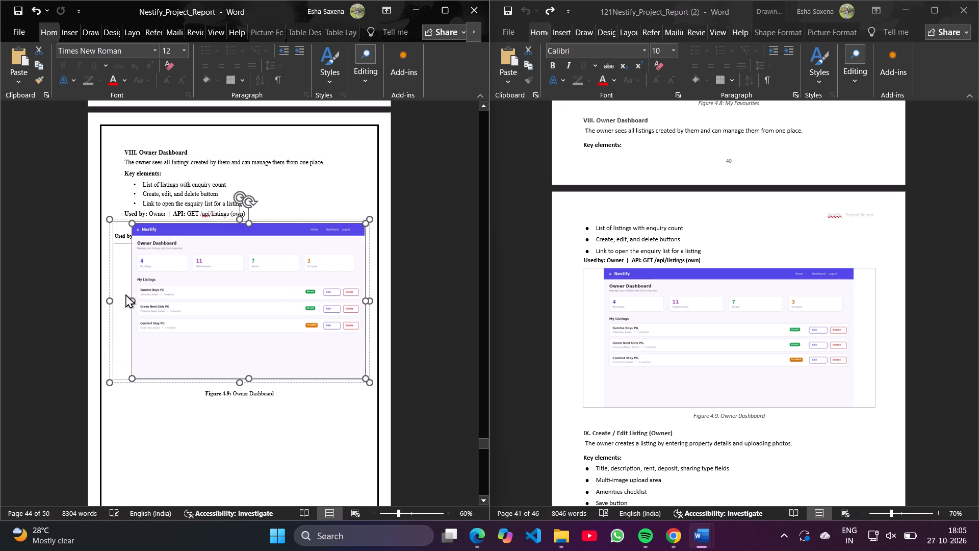
pyautogui.moveTo(130, 300); pyautogui.dragTo(112, 300)
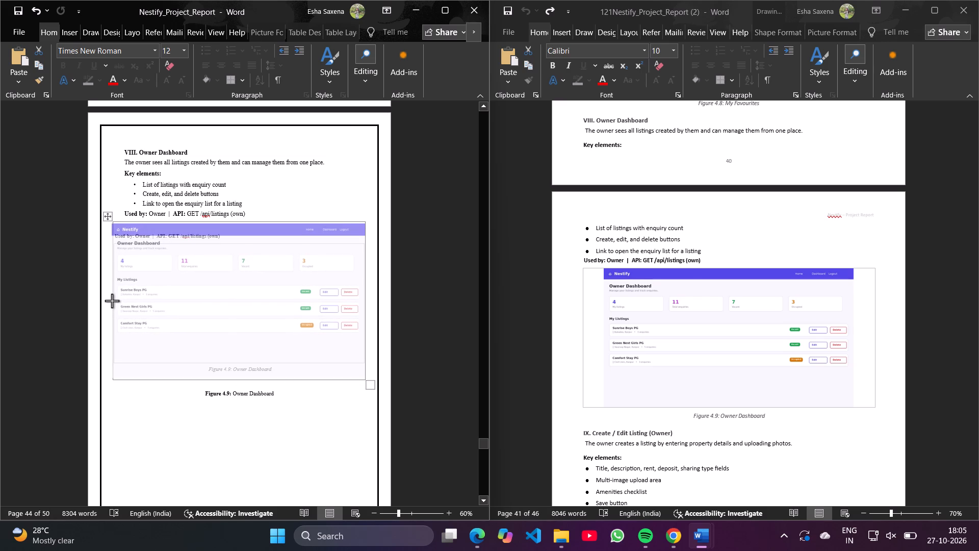
pyautogui.moveTo(112, 300); pyautogui.dragTo(114, 298)
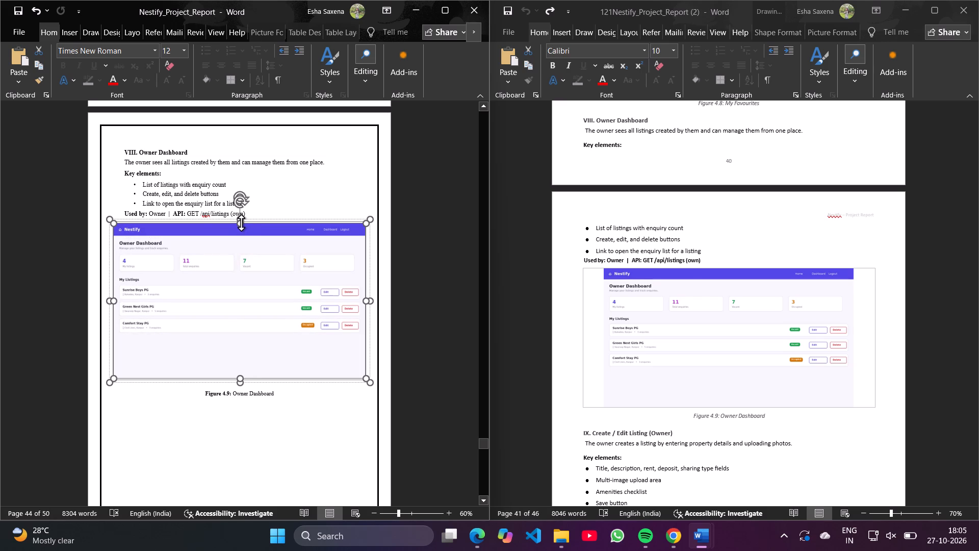
pyautogui.click(241, 222)
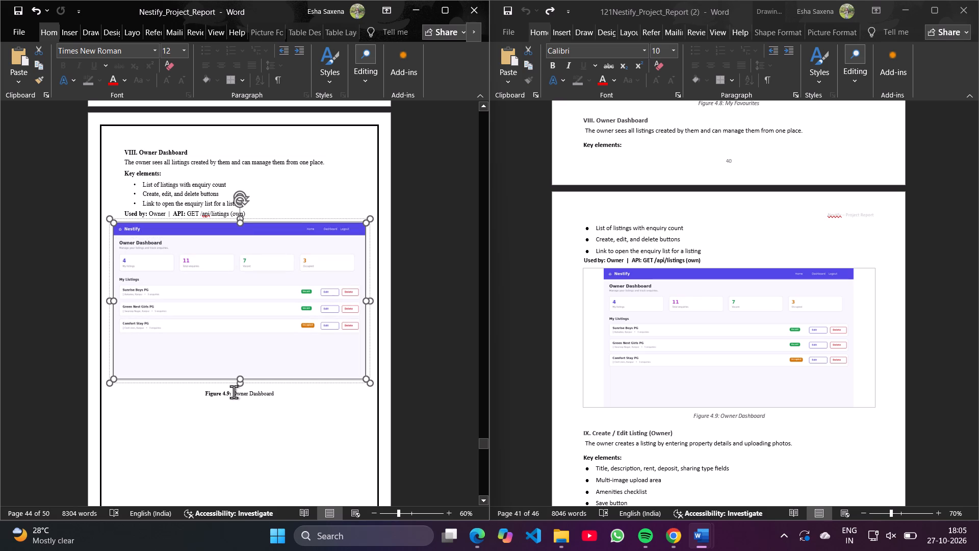
pyautogui.click(237, 380)
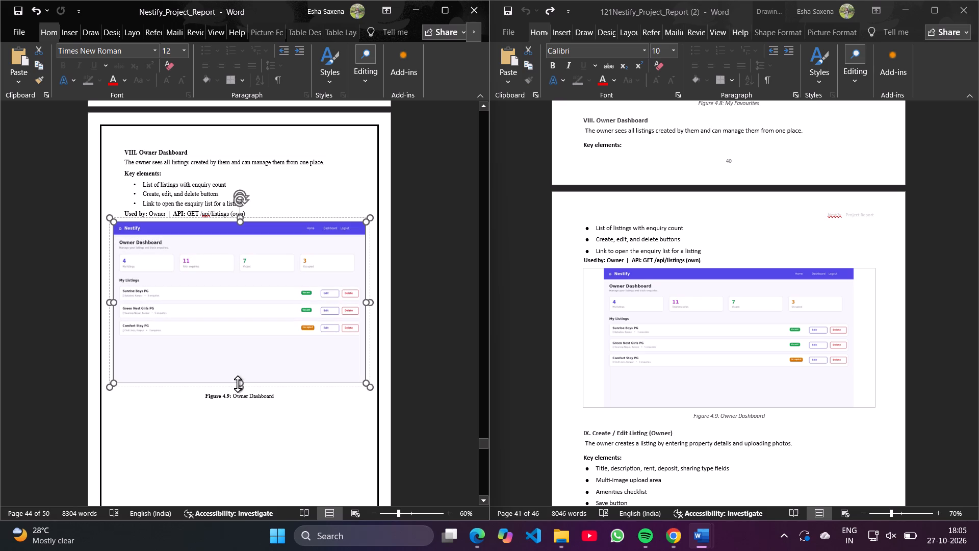
# Copy the Create / Edit Listing screenshot block, including its Figure 4.10 caption, from 121Nestify_Project_Report (2).
pyautogui.click(219, 450)
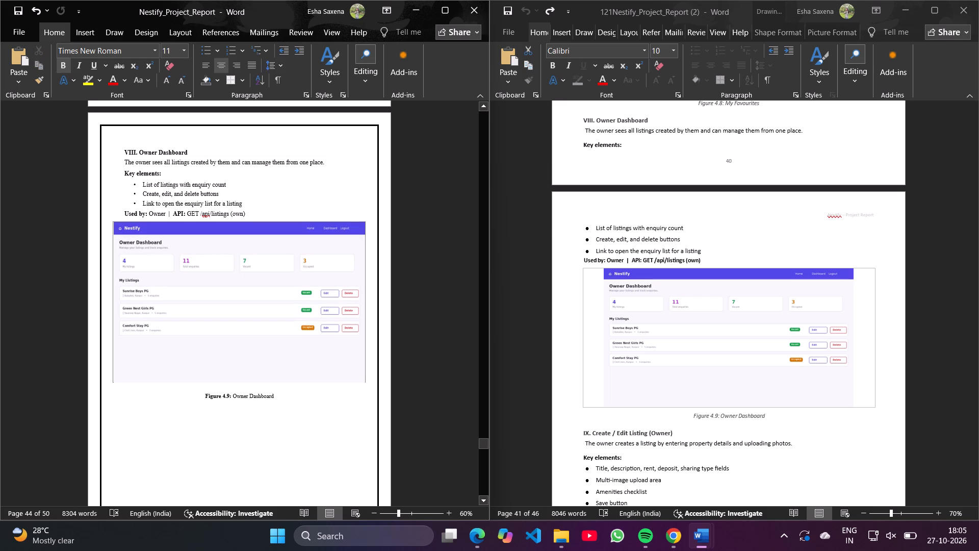
pyautogui.scroll(-1, 240, 424)
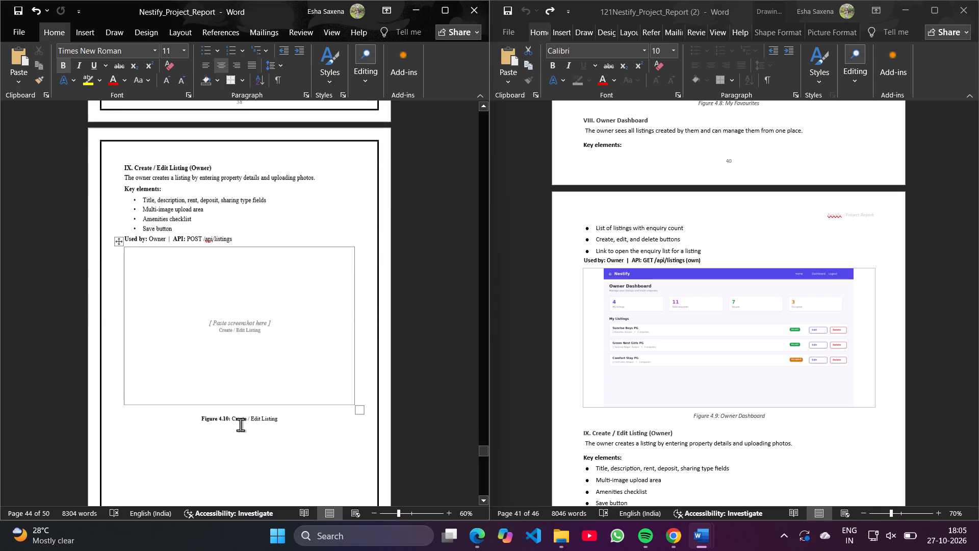
pyautogui.scroll(-1, 240, 424)
pyautogui.scroll(-1, 762, 373)
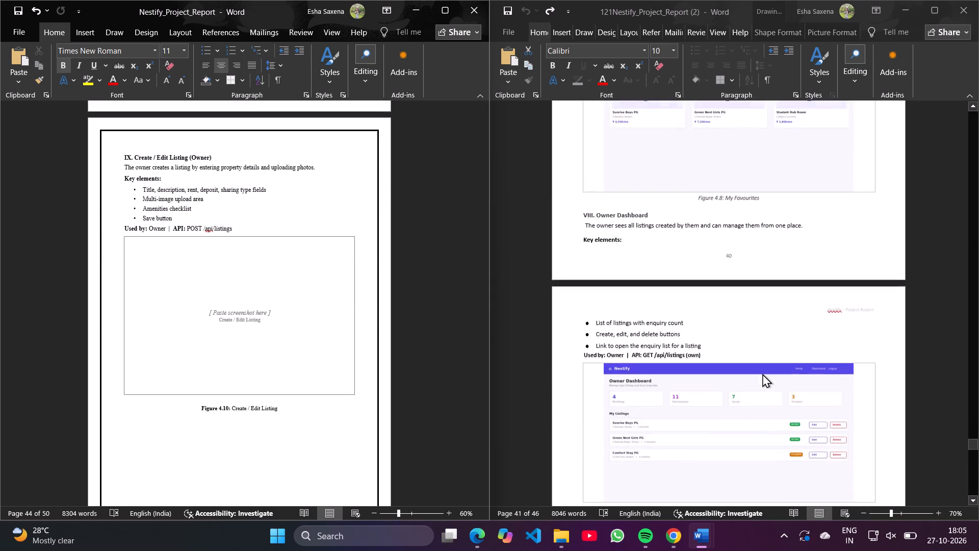
pyautogui.scroll(-2, 762, 373)
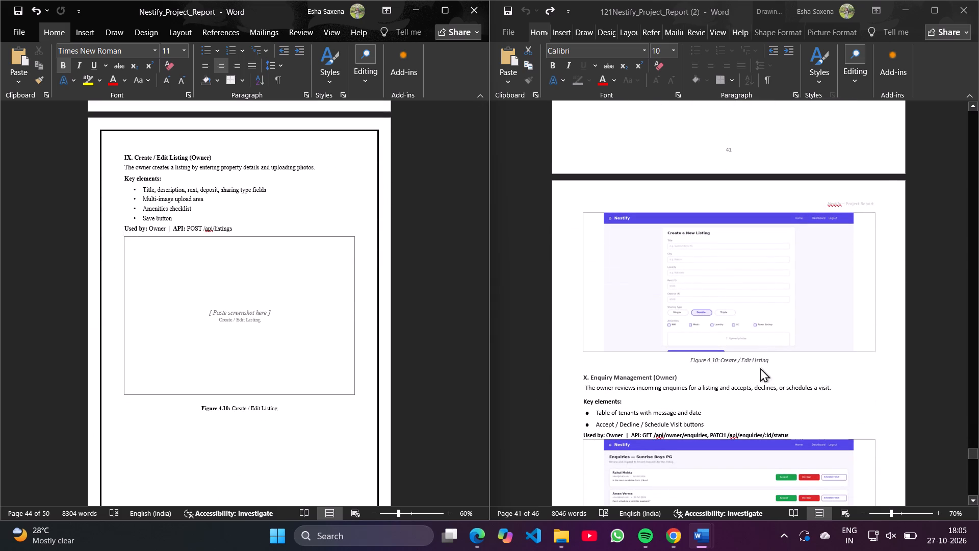
pyautogui.rightClick(734, 309)
pyautogui.rightClick(734, 309)
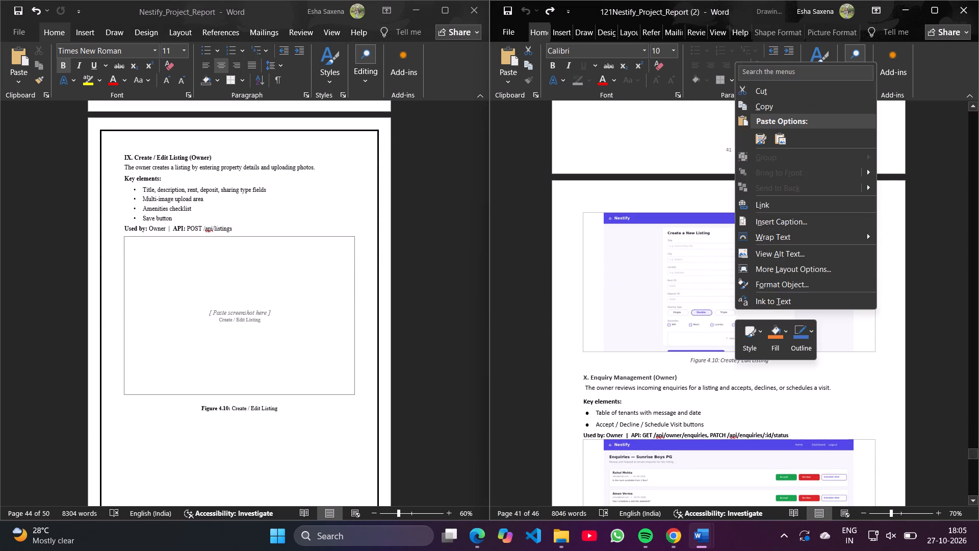
pyautogui.click(764, 104)
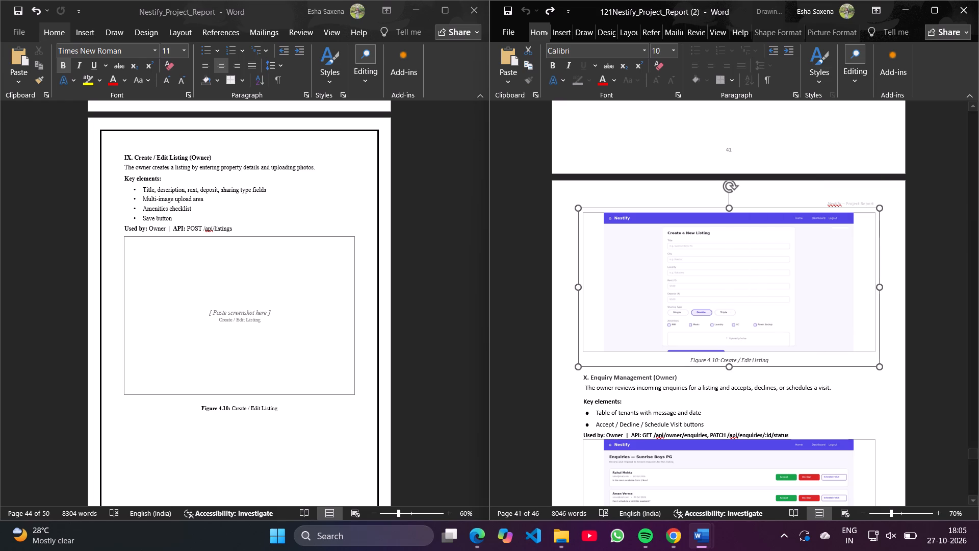
# Replace the placeholder text in the IX. Create / Edit Listing (Owner) frame of Nestify_Project_Report with the copied screenshot block.
pyautogui.moveTo(263, 312); pyautogui.dragTo(264, 320)
pyautogui.moveTo(264, 320); pyautogui.dragTo(225, 317)
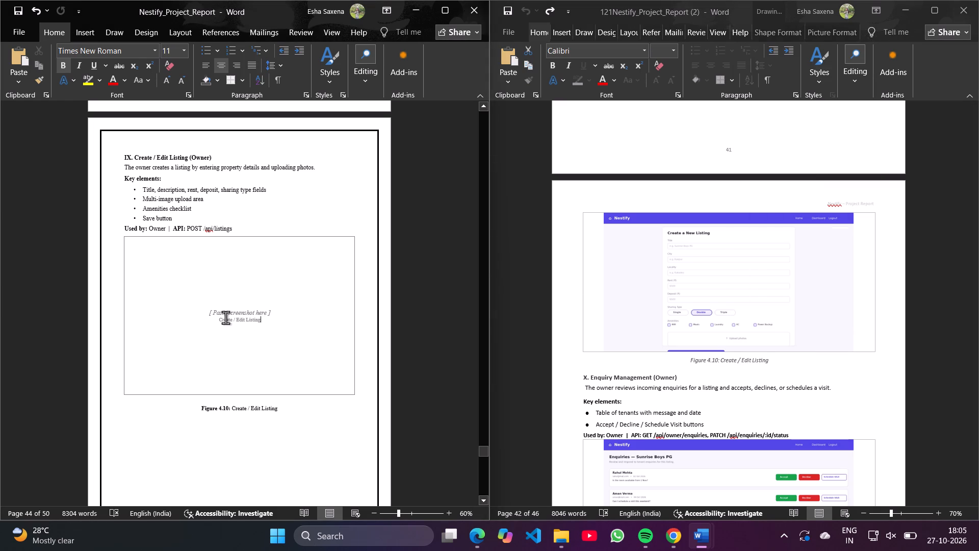
pyautogui.moveTo(225, 317); pyautogui.dragTo(166, 309)
pyautogui.press('BackSpace')
pyautogui.hotkey('ctrl', 'v')
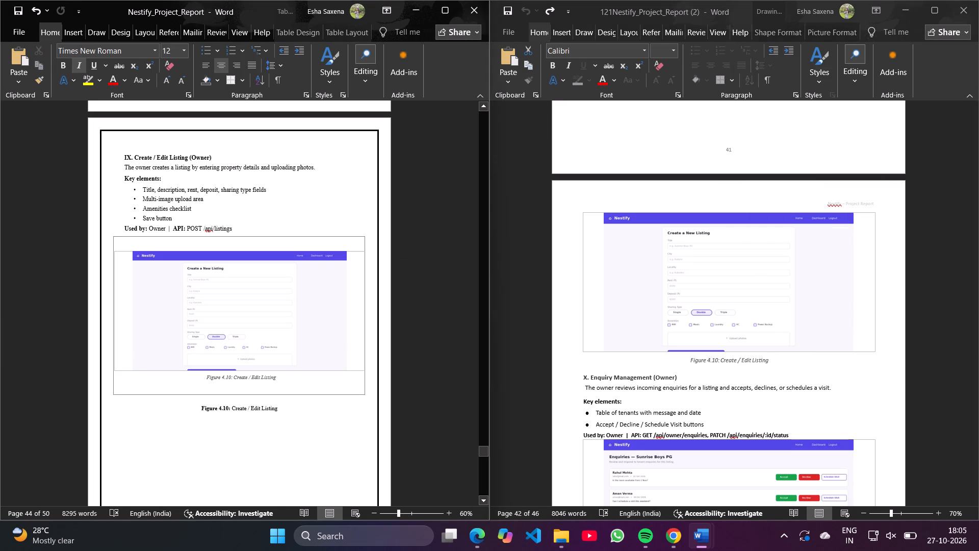
# Stretch the pasted block and its Create / Edit Listing picture in height and width to fill the frame, covering the duplicate Figure 4.10 caption.
pyautogui.click(231, 279)
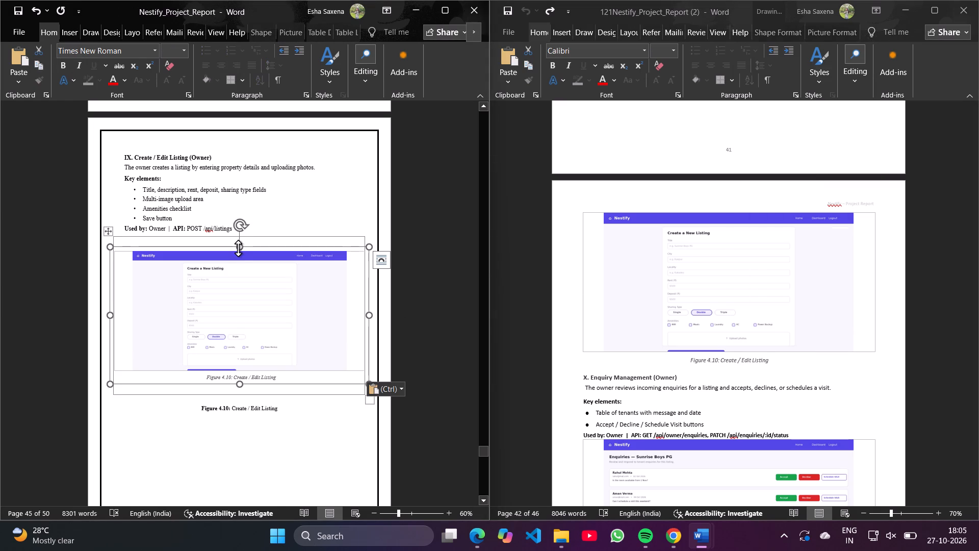
pyautogui.moveTo(240, 245); pyautogui.dragTo(238, 230)
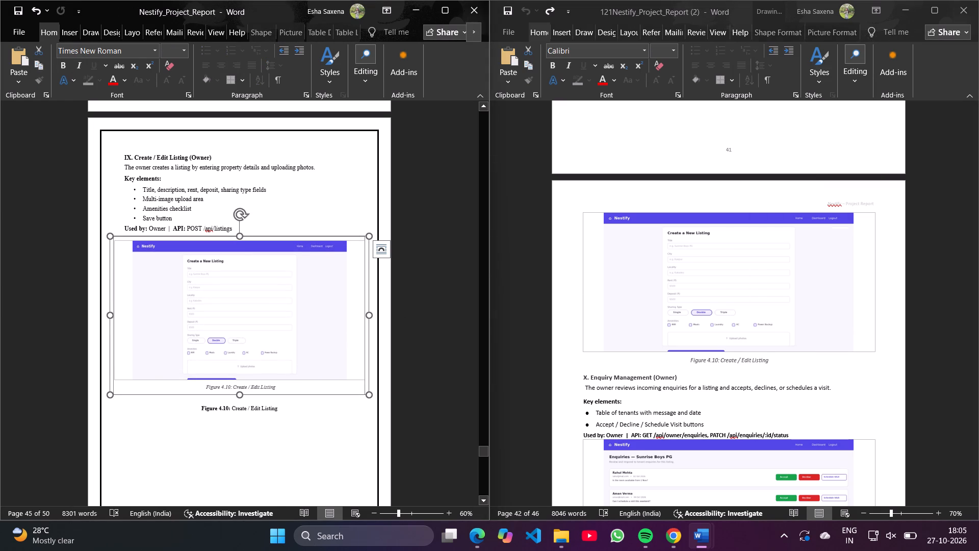
pyautogui.click(245, 357)
pyautogui.moveTo(241, 380); pyautogui.dragTo(239, 392)
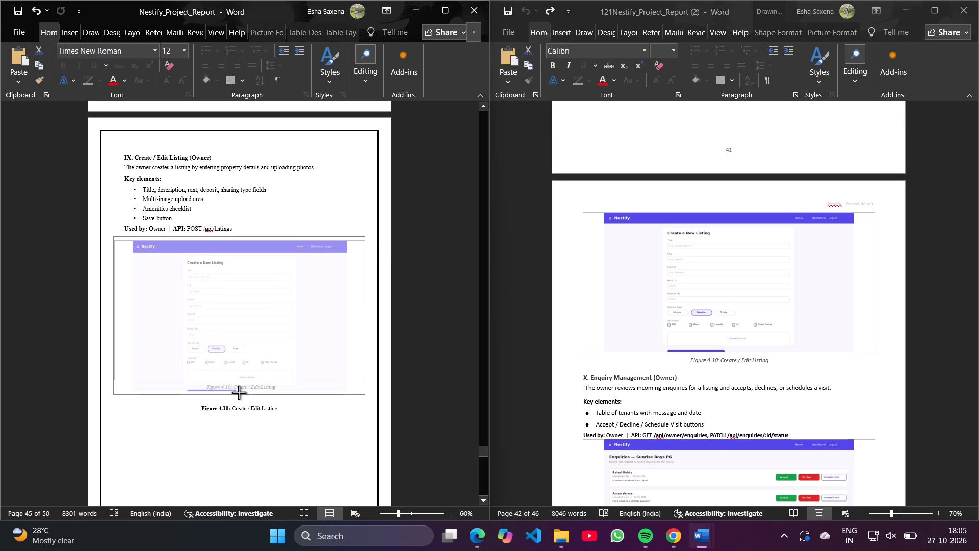
pyautogui.moveTo(239, 392); pyautogui.dragTo(239, 392)
pyautogui.moveTo(350, 317); pyautogui.dragTo(367, 317)
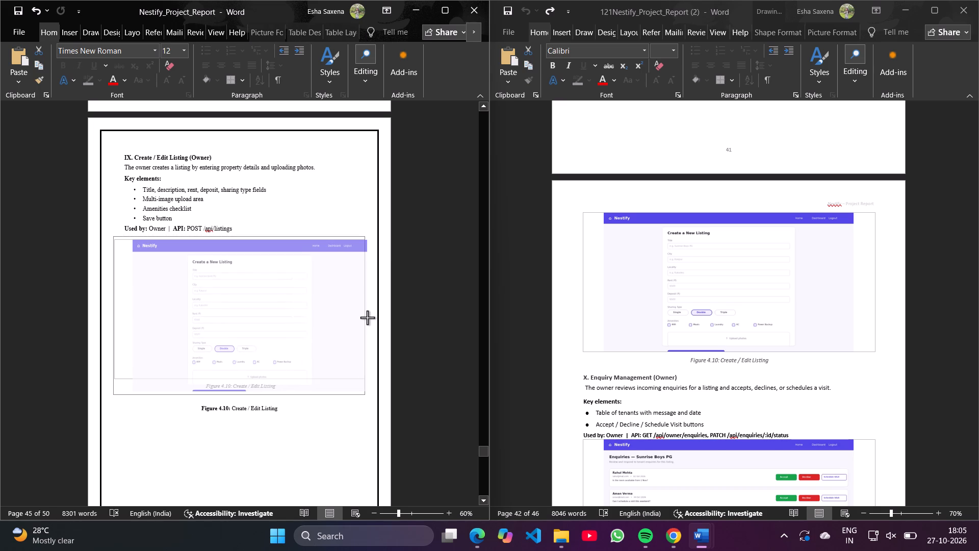
pyautogui.moveTo(367, 317); pyautogui.dragTo(365, 318)
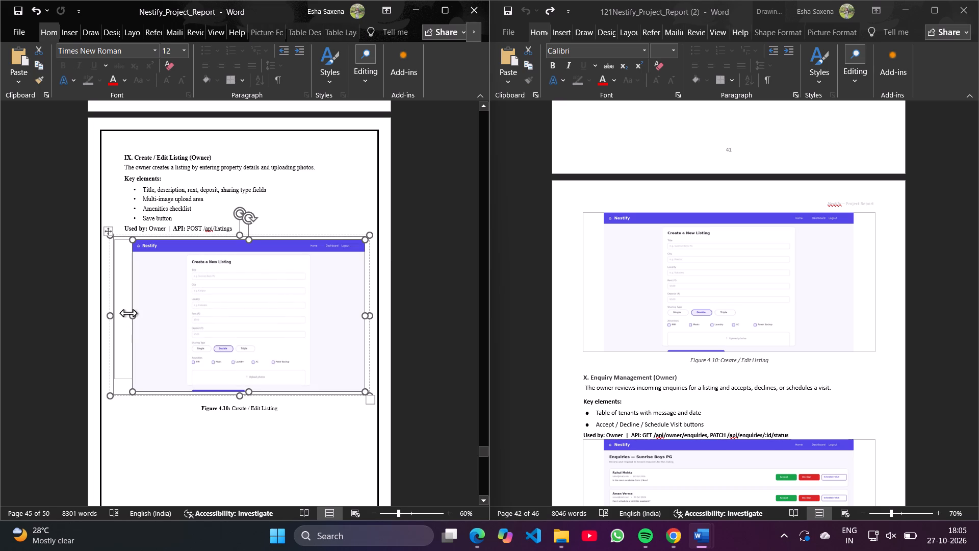
pyautogui.moveTo(129, 313); pyautogui.dragTo(114, 317)
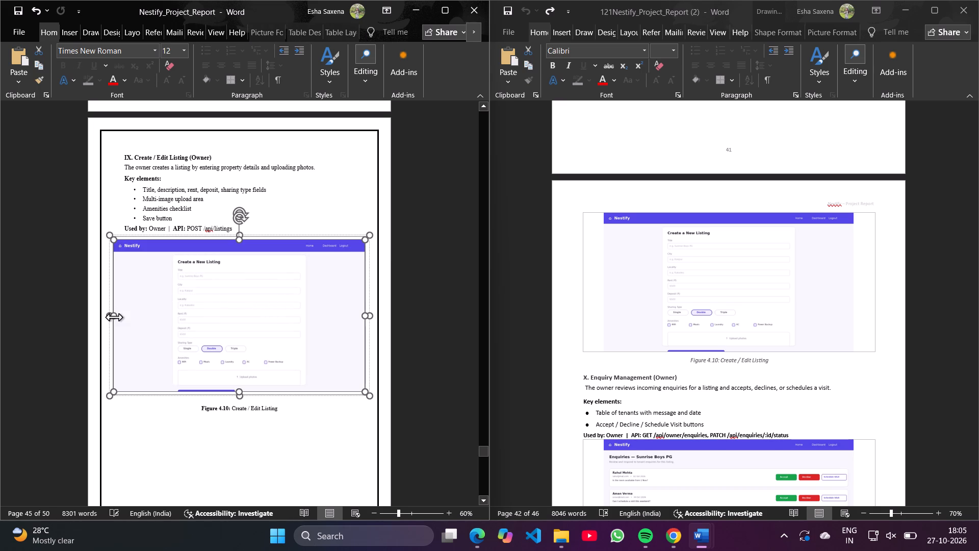
pyautogui.click(240, 240)
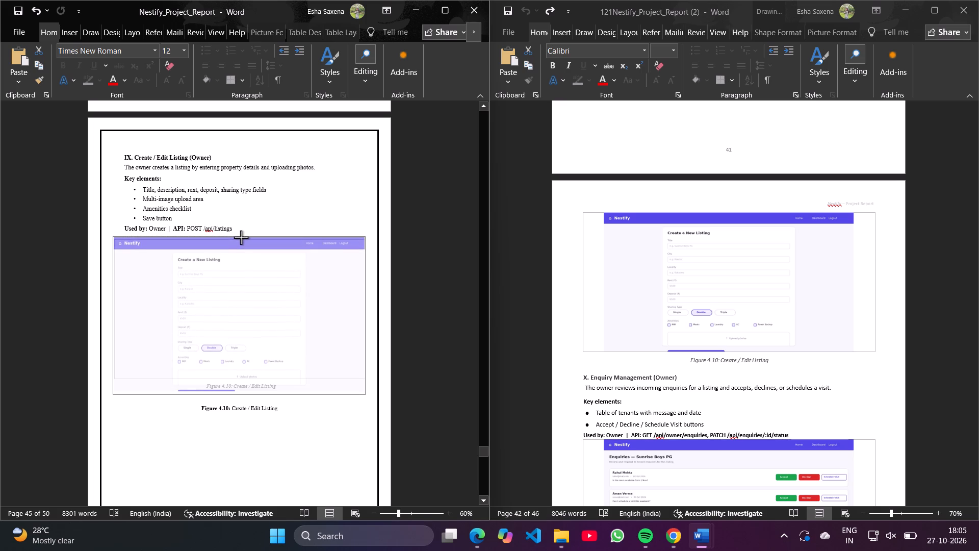
pyautogui.click(240, 390)
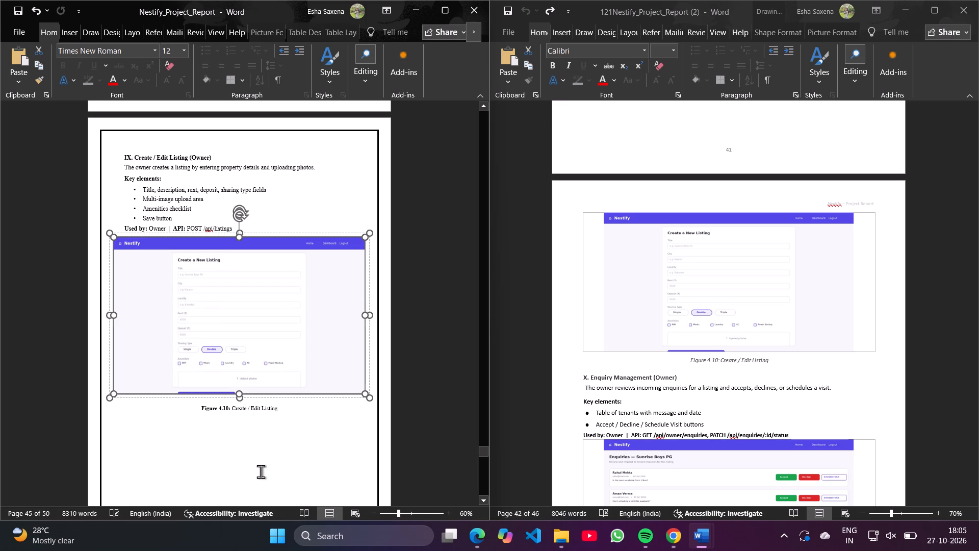
pyautogui.click(261, 477)
# Copy the Enquiry Management screenshot block, including its Figure 4.11 caption, from 121Nestify_Project_Report (2).
pyautogui.scroll(-1, 261, 477)
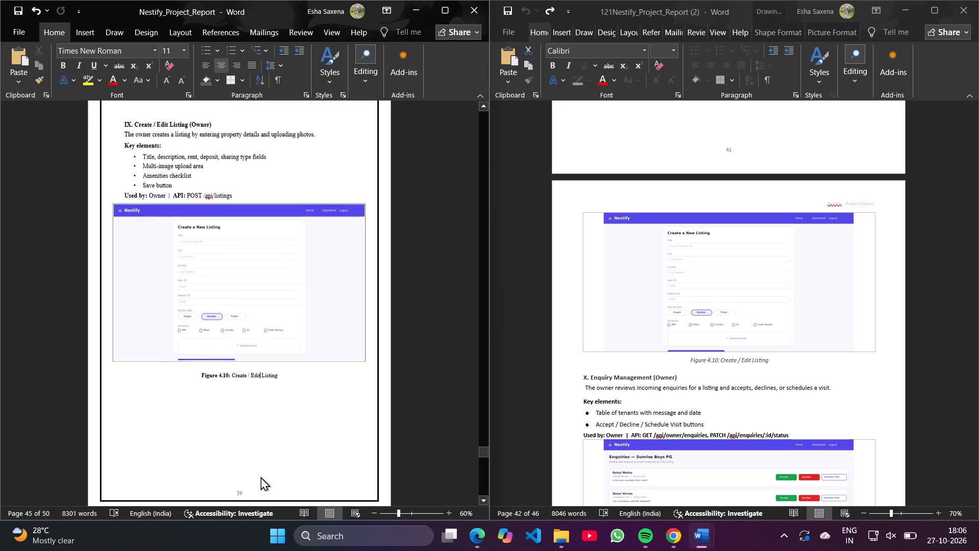
pyautogui.scroll(-1, 261, 477)
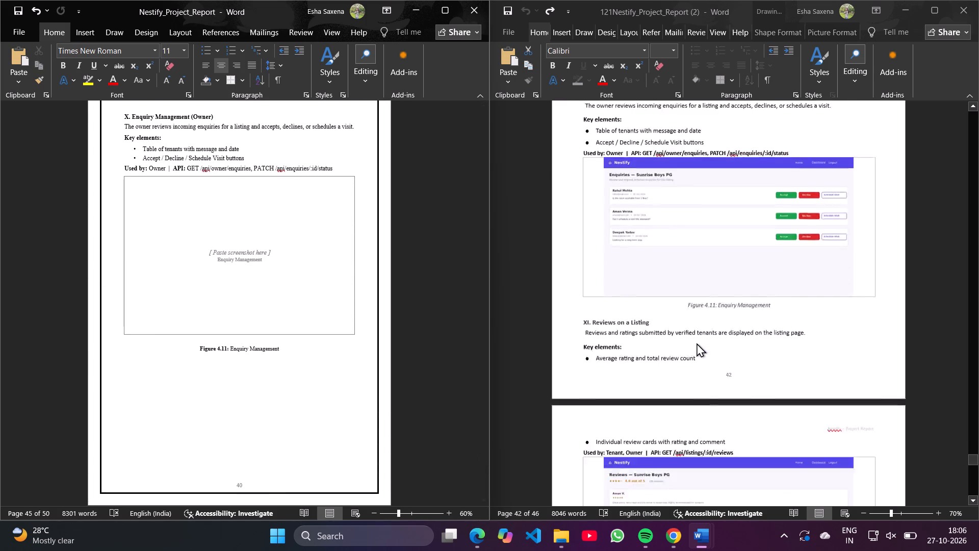
pyautogui.rightClick(684, 328)
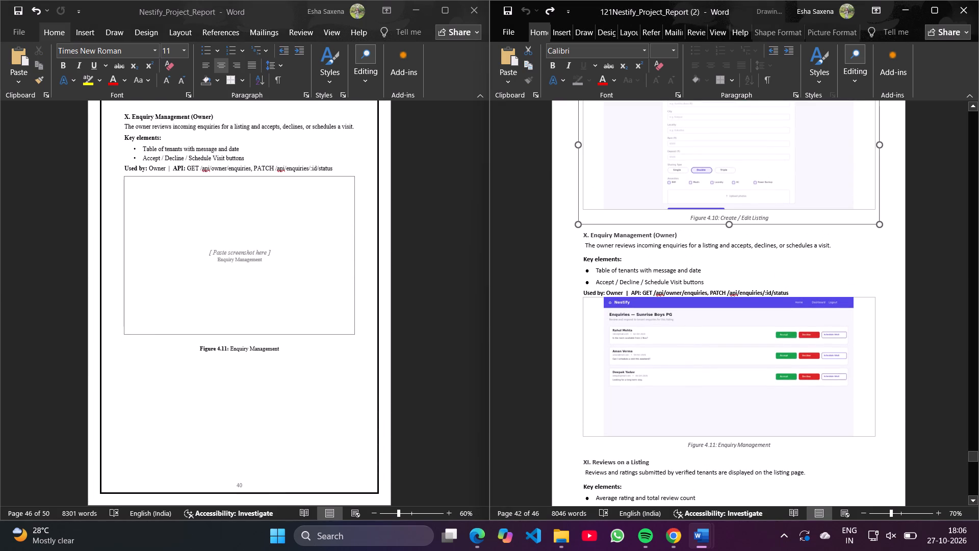
pyautogui.rightClick(684, 328)
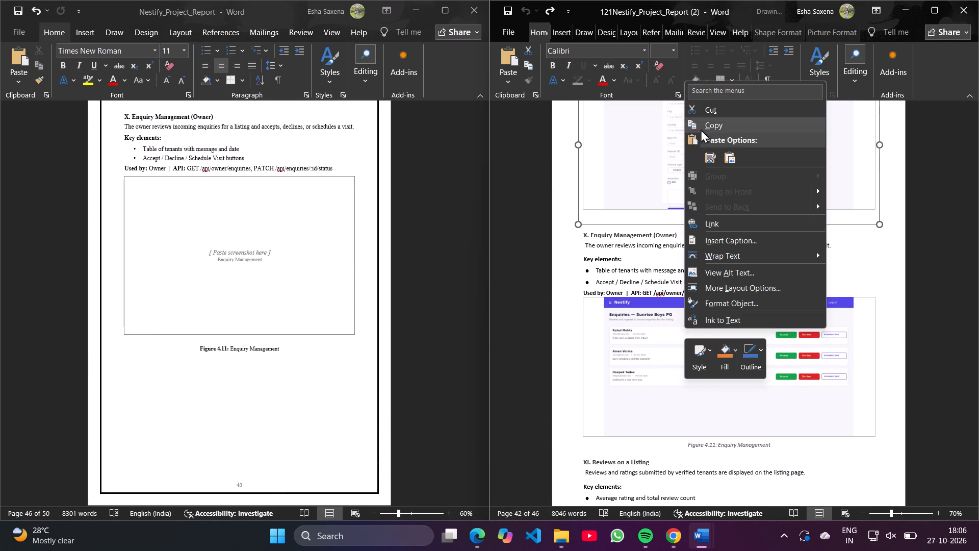
pyautogui.click(704, 123)
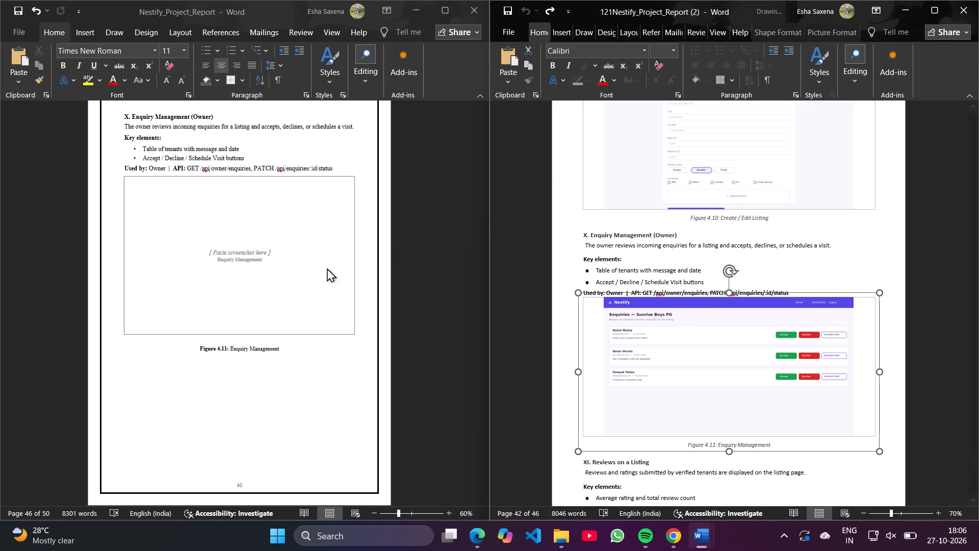
# Replace the placeholder text in the X. Enquiry Management (Owner) frame of Nestify_Project_Report with the copied screenshot block.
pyautogui.click(267, 261)
pyautogui.moveTo(267, 261); pyautogui.dragTo(207, 247)
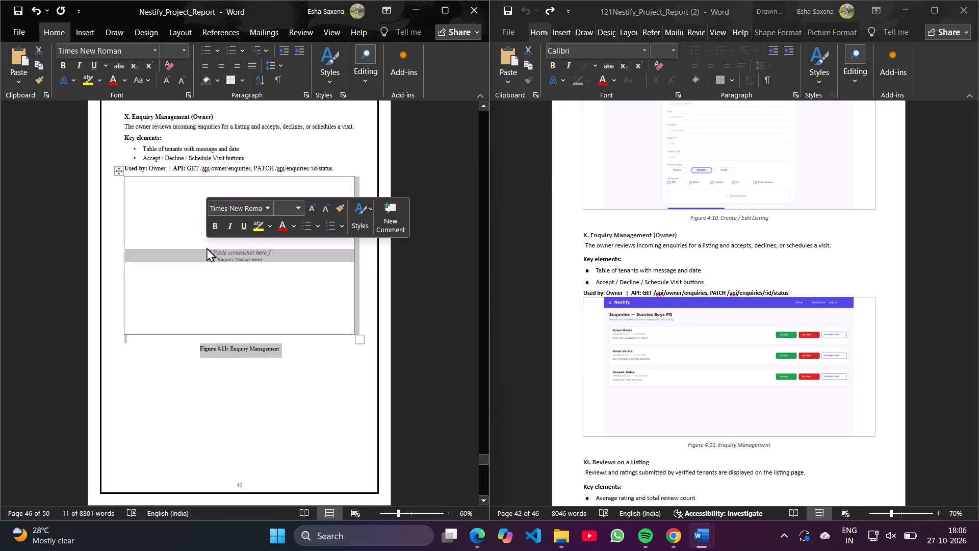
pyautogui.click(265, 256)
pyautogui.moveTo(265, 256); pyautogui.dragTo(223, 245)
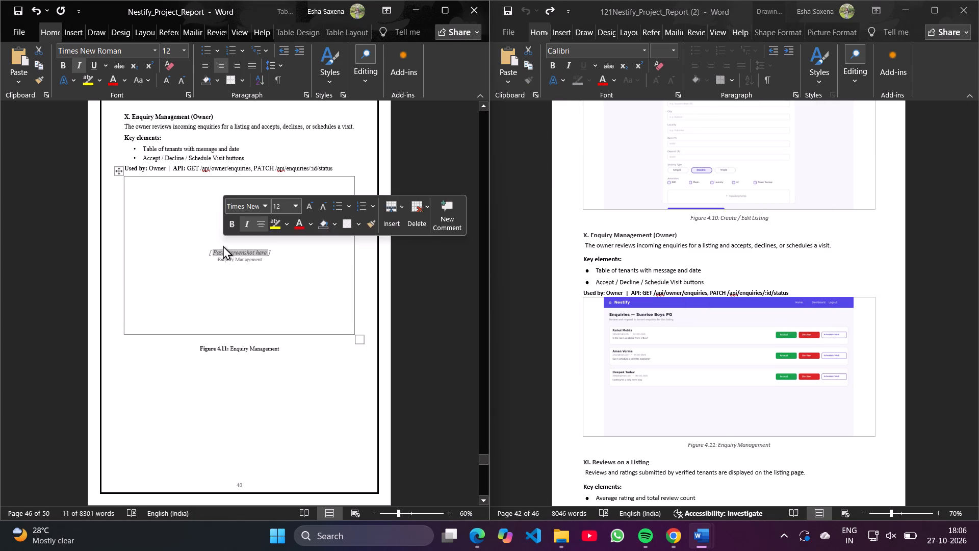
pyautogui.press('BackSpace')
pyautogui.moveTo(264, 257); pyautogui.dragTo(198, 246)
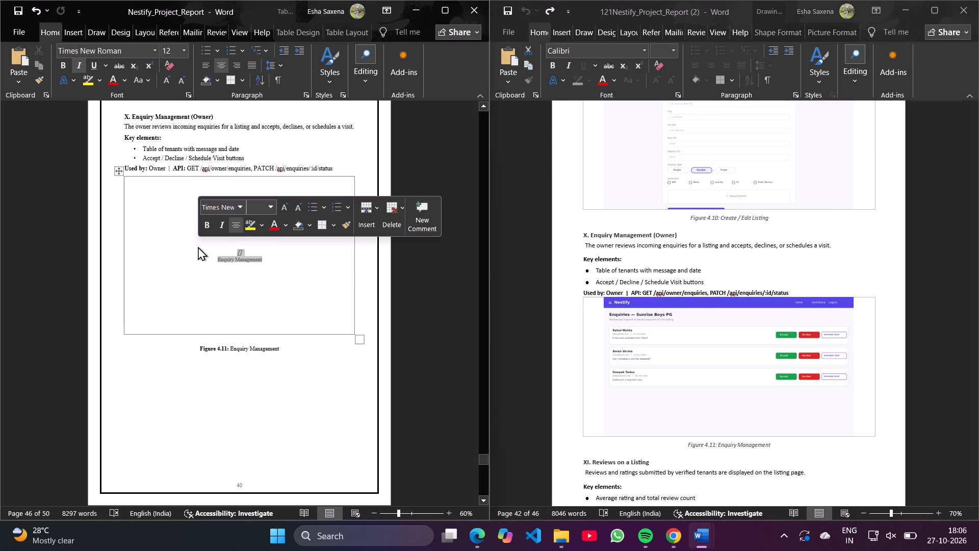
pyautogui.press('BackSpace')
pyautogui.hotkey('ctrl', 'v')
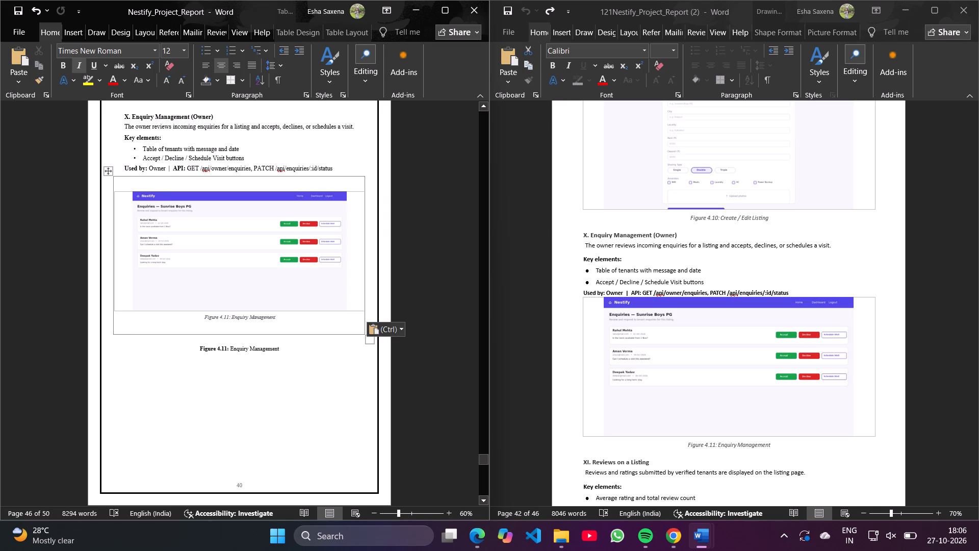
# Stretch the pasted block and its Enquiry Management picture in height and width to fill the frame, covering the duplicate Figure 4.11 caption.
pyautogui.click(203, 244)
pyautogui.moveTo(239, 185); pyautogui.dragTo(239, 171)
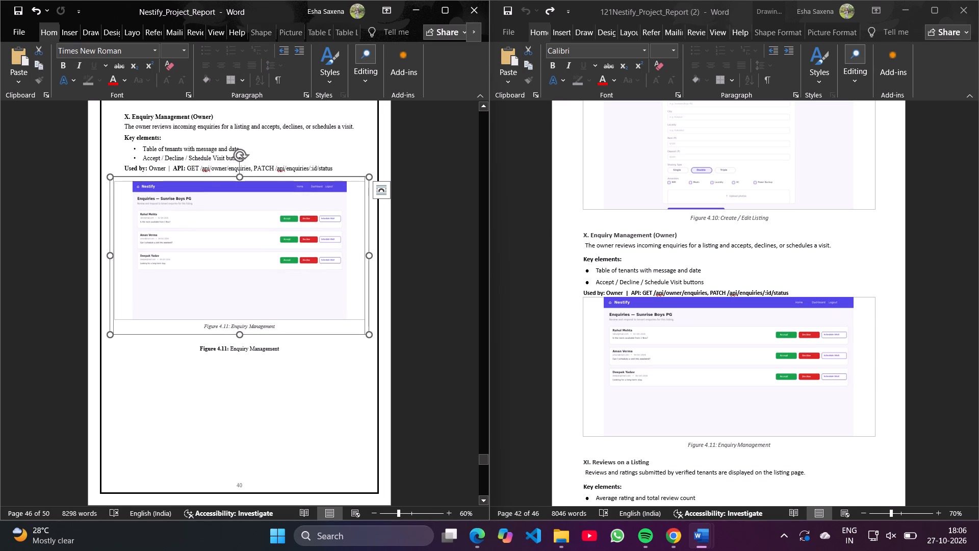
pyautogui.click(237, 312)
pyautogui.moveTo(239, 319); pyautogui.dragTo(240, 335)
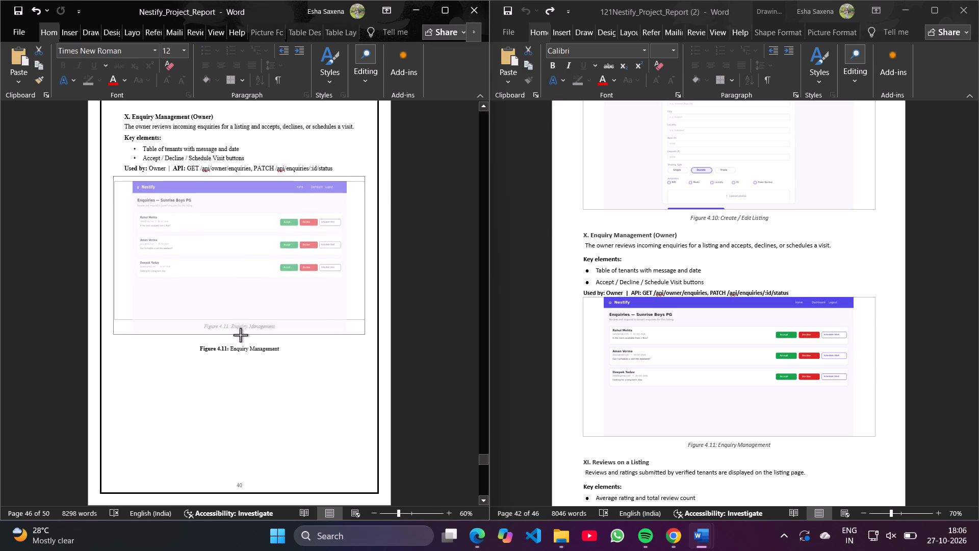
pyautogui.moveTo(240, 335); pyautogui.dragTo(240, 337)
pyautogui.moveTo(348, 259); pyautogui.dragTo(366, 263)
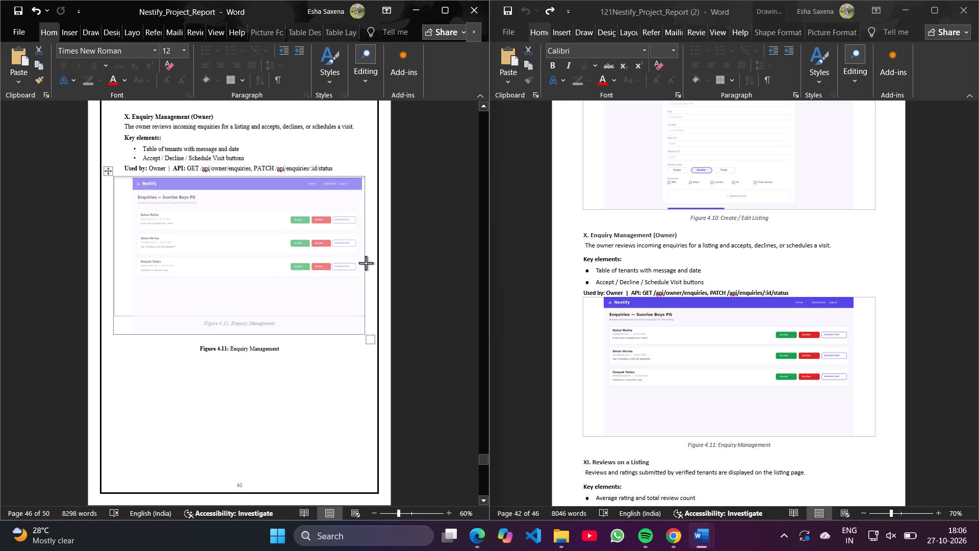
pyautogui.moveTo(366, 263); pyautogui.dragTo(366, 264)
pyautogui.moveTo(131, 253); pyautogui.dragTo(110, 253)
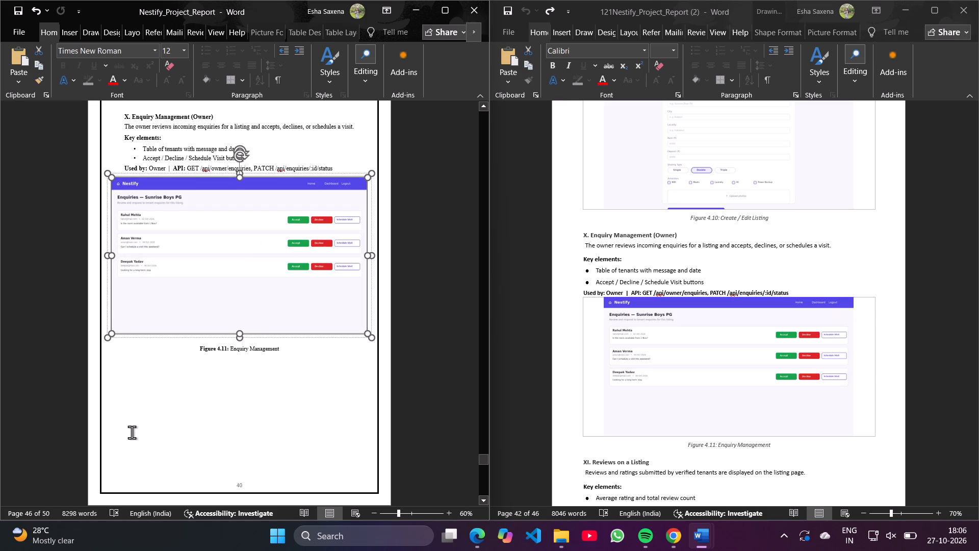
pyautogui.click(132, 432)
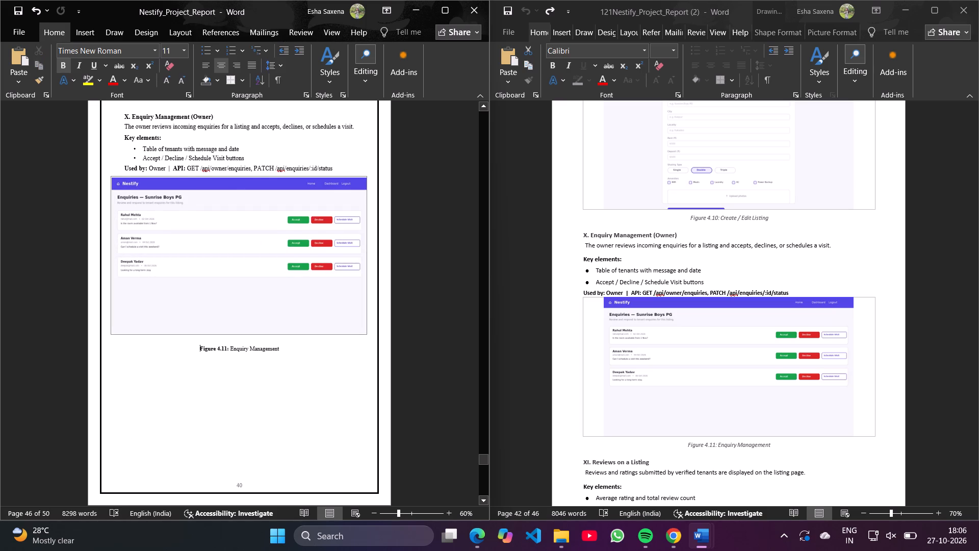
# Copy the Reviews on a Listing screenshot block, including its Figure 4.12 caption, from 121Nestify_Project_Report (2).
pyautogui.scroll(-1, 181, 437)
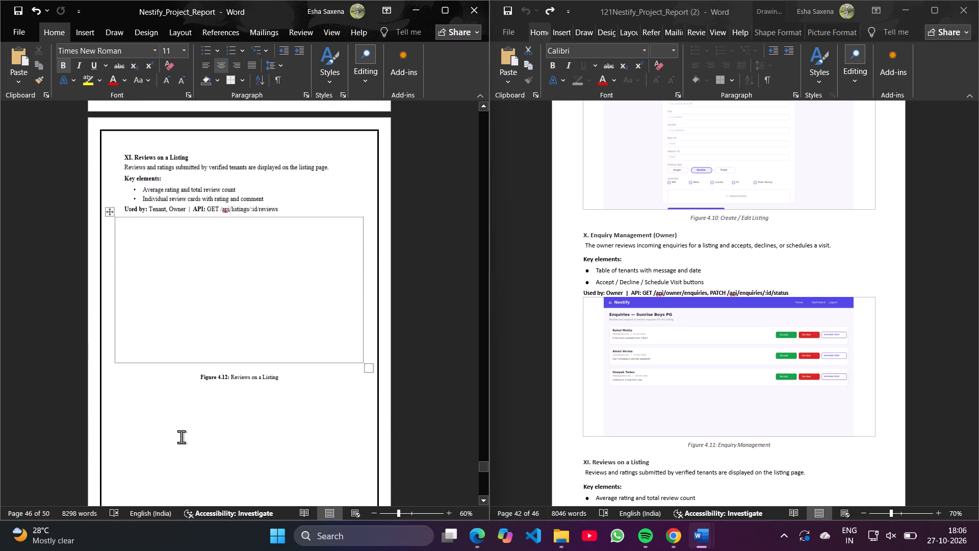
pyautogui.scroll(-1, 731, 397)
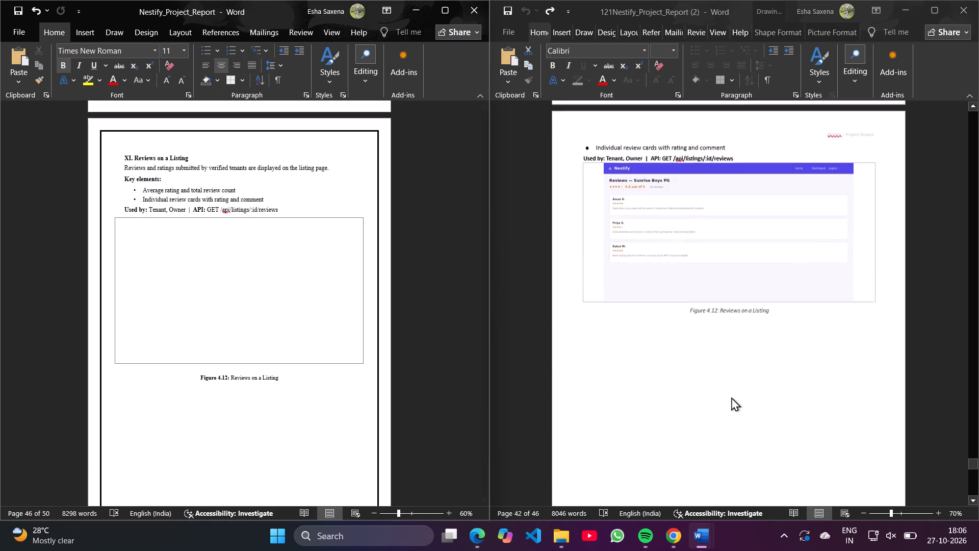
pyautogui.scroll(-1, 731, 397)
pyautogui.scroll(1, 731, 397)
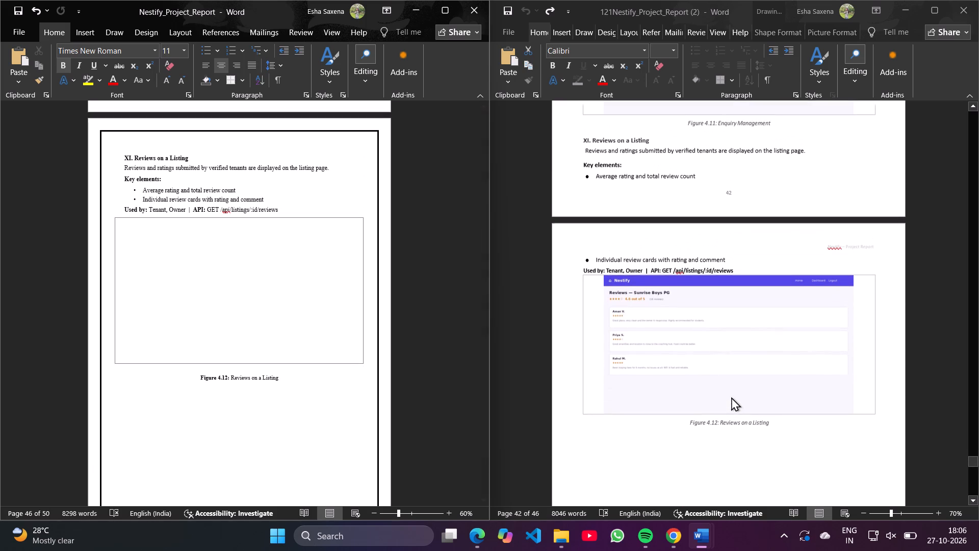
pyautogui.rightClick(693, 364)
pyautogui.rightClick(693, 364)
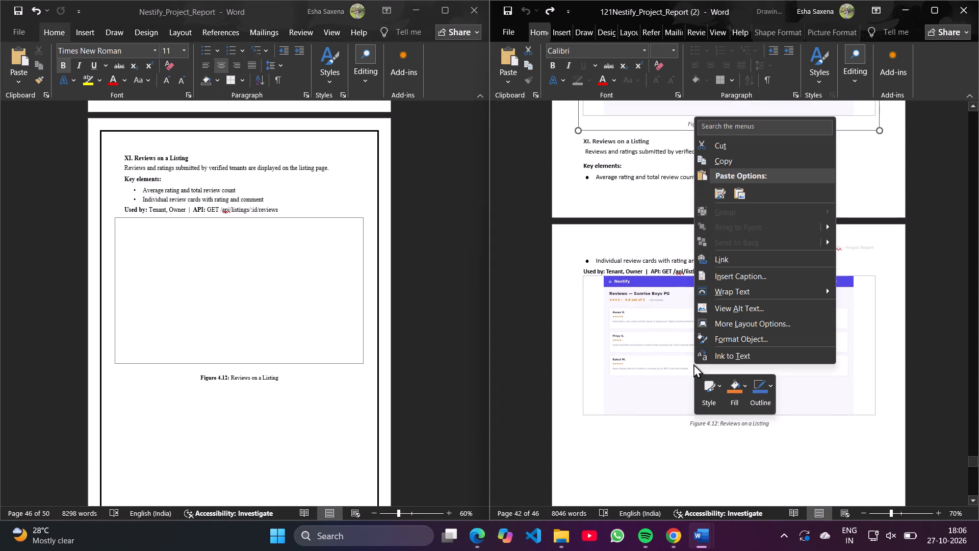
pyautogui.click(735, 158)
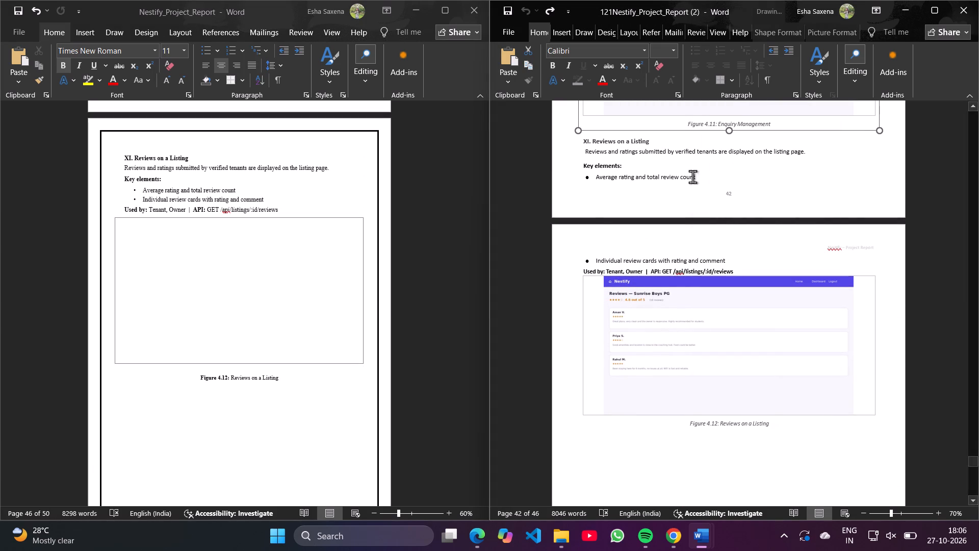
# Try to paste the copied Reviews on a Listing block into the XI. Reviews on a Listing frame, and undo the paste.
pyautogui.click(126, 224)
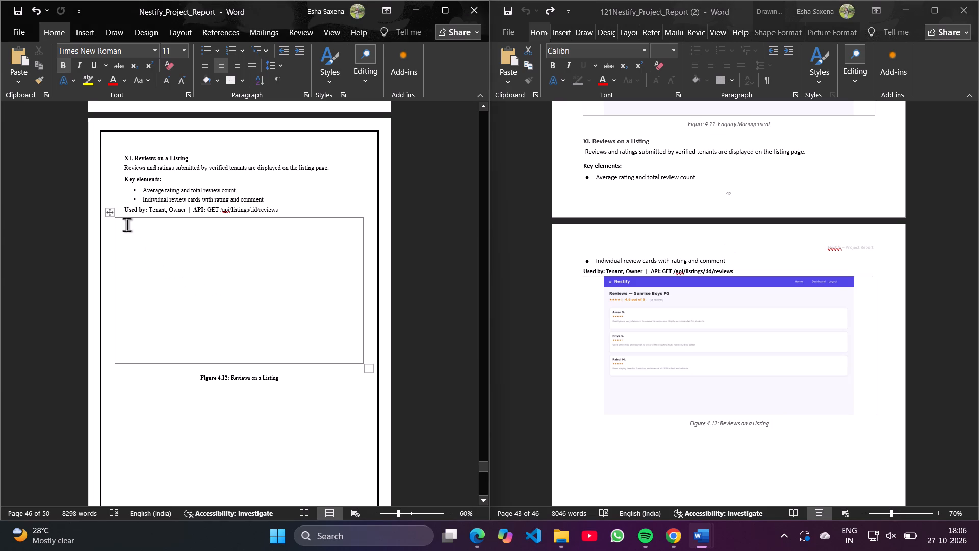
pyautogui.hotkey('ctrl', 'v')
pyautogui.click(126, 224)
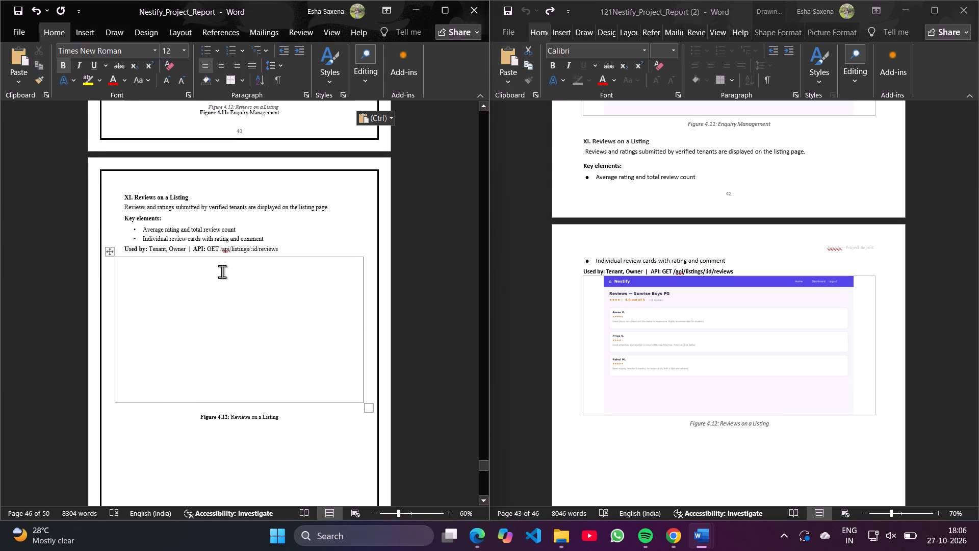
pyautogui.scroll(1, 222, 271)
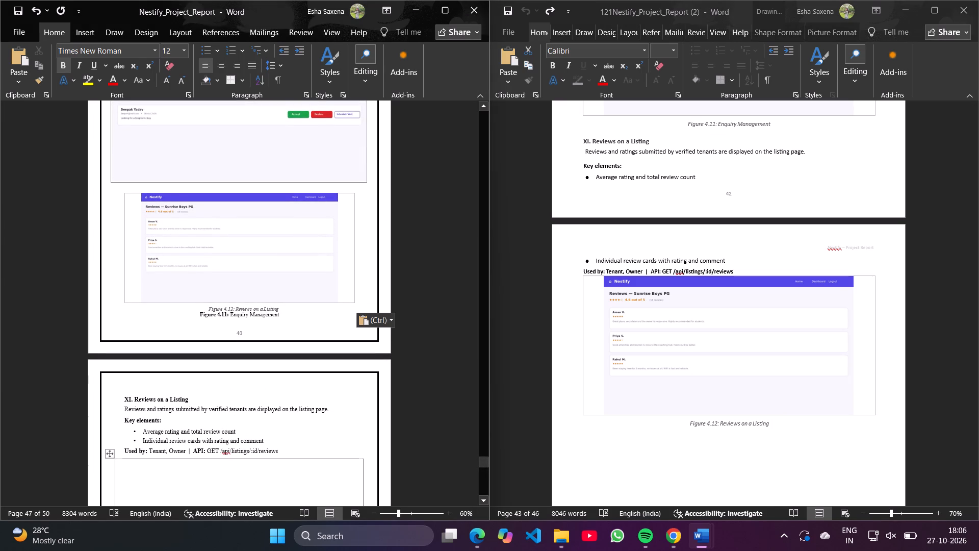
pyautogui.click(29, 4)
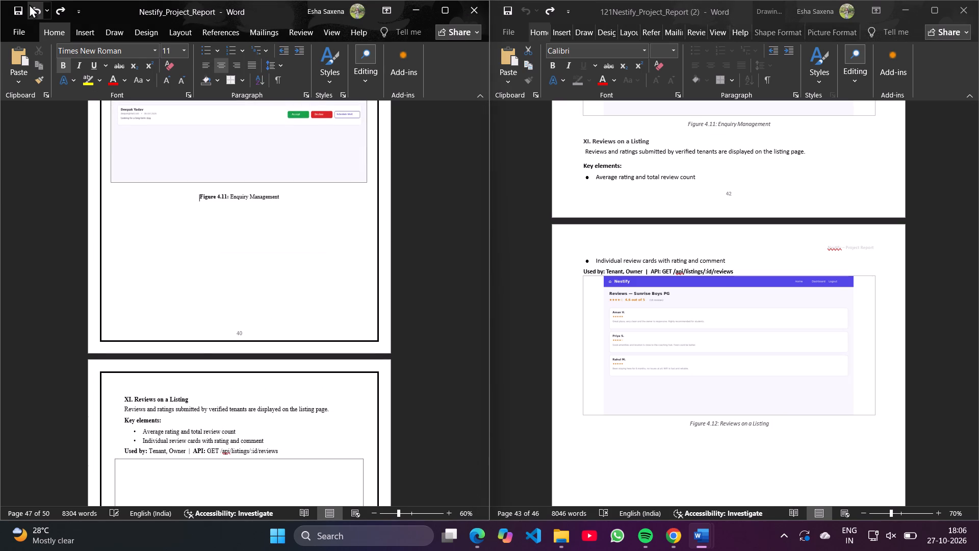
# Recopy the Reviews on a Listing block from 121Nestify_Project_Report (2) and paste it inside the empty XI. Reviews on a Listing frame of Nestify_Project_Report.
pyautogui.scroll(-1, 203, 356)
pyautogui.click(203, 356)
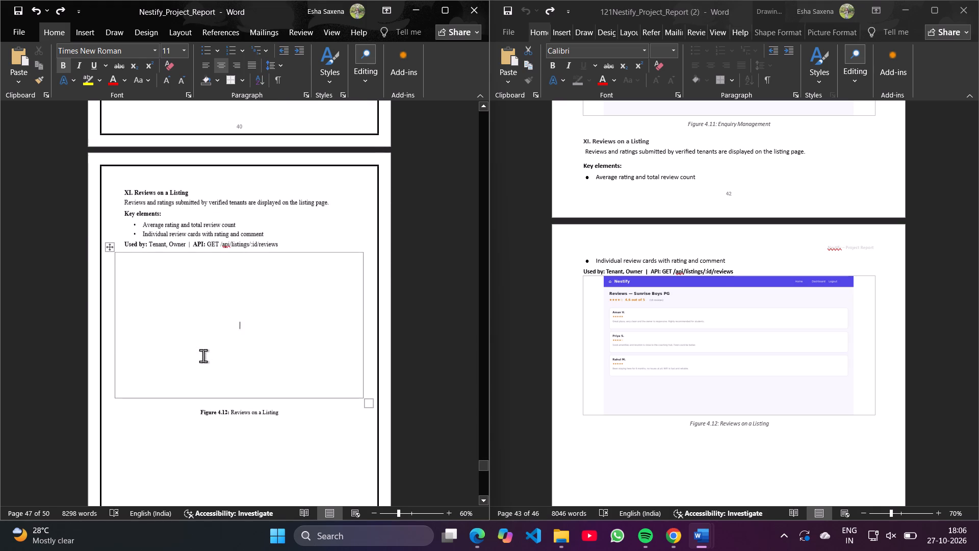
pyautogui.click(203, 356)
pyautogui.rightClick(685, 308)
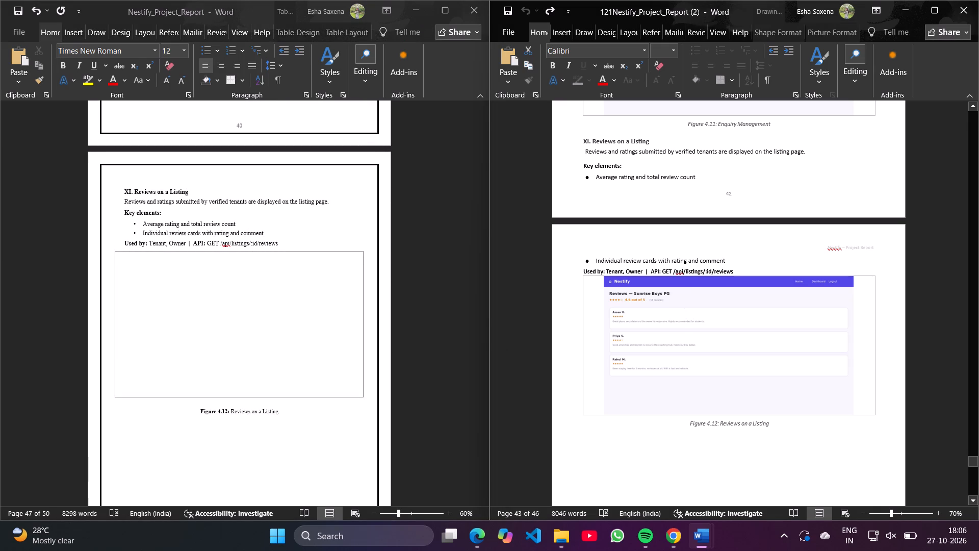
pyautogui.rightClick(703, 333)
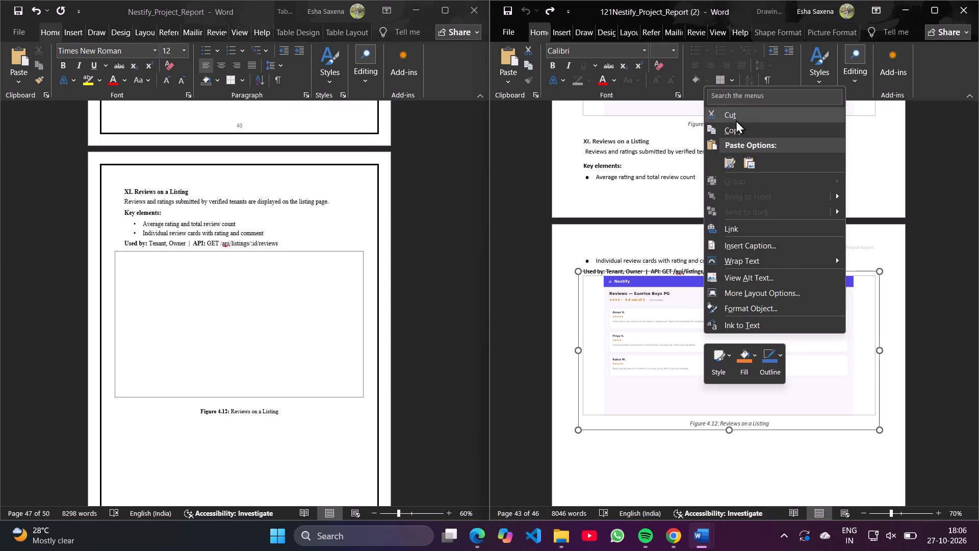
pyautogui.click(736, 125)
pyautogui.click(156, 265)
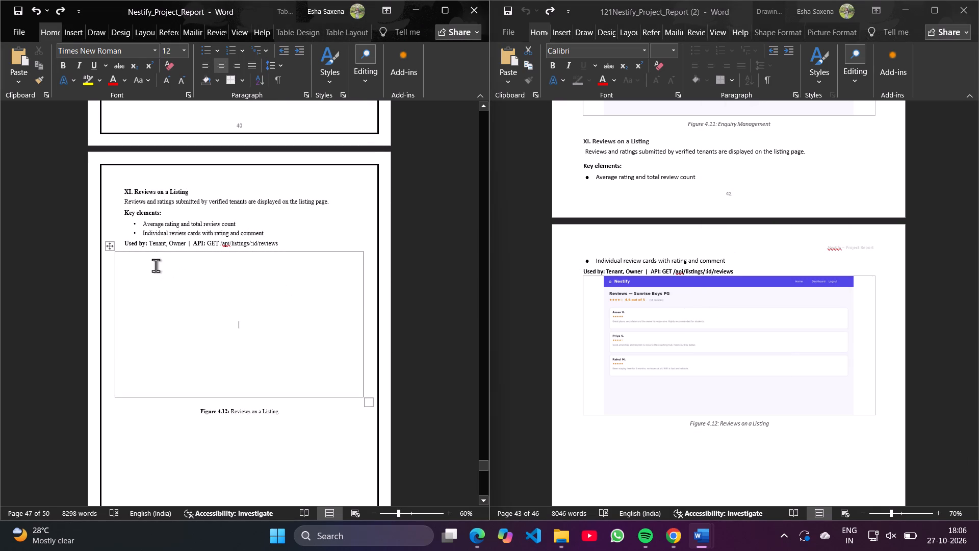
pyautogui.click(120, 261)
pyautogui.hotkey('ctrl', 'v')
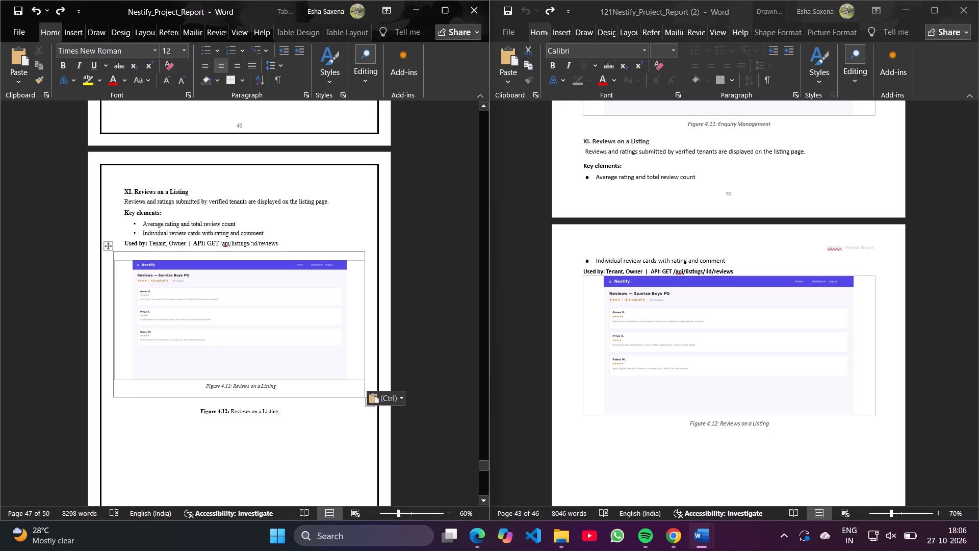
# Stretch the pasted Reviews on a Listing picture and its block in width and height to fill the frame, covering the duplicate Figure 4.12 caption.
pyautogui.click(227, 336)
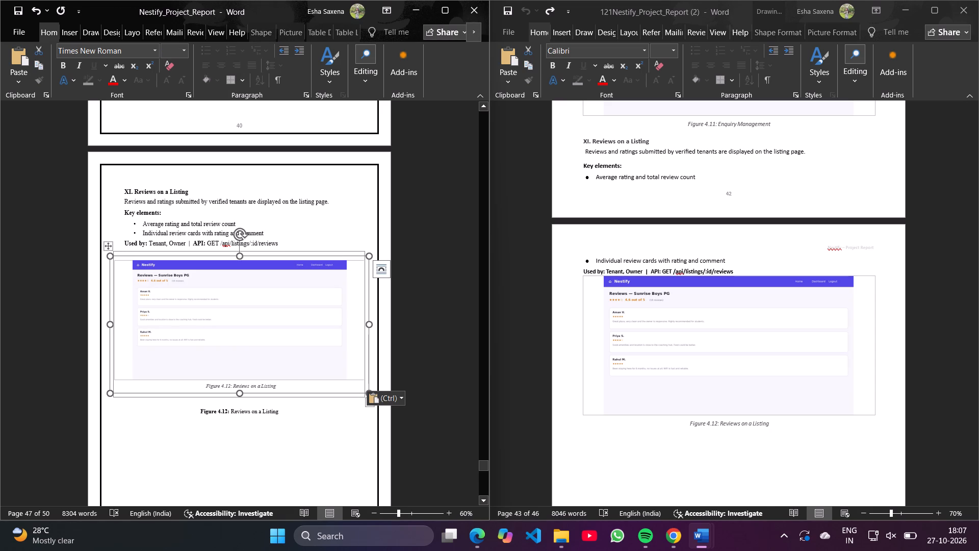
pyautogui.click(344, 374)
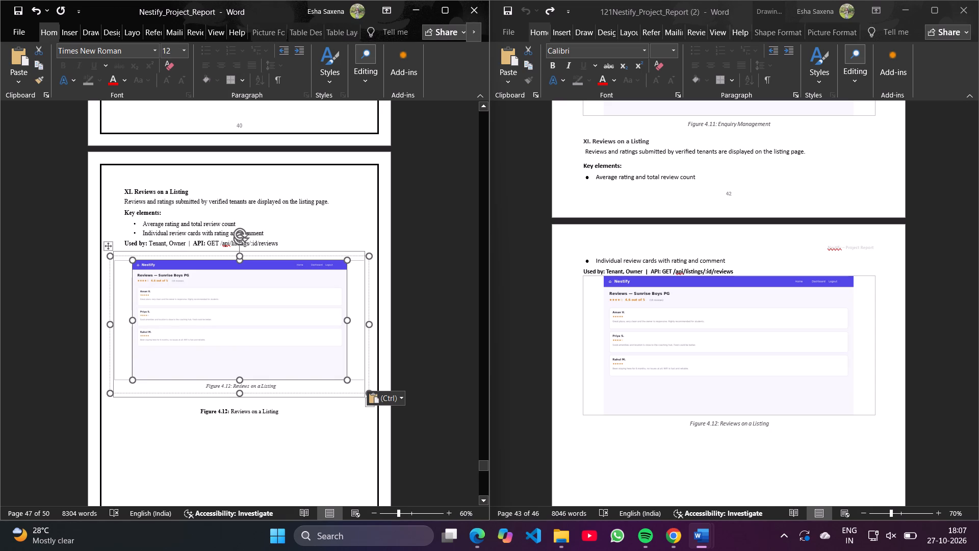
pyautogui.moveTo(346, 378); pyautogui.dragTo(364, 396)
pyautogui.click(248, 257)
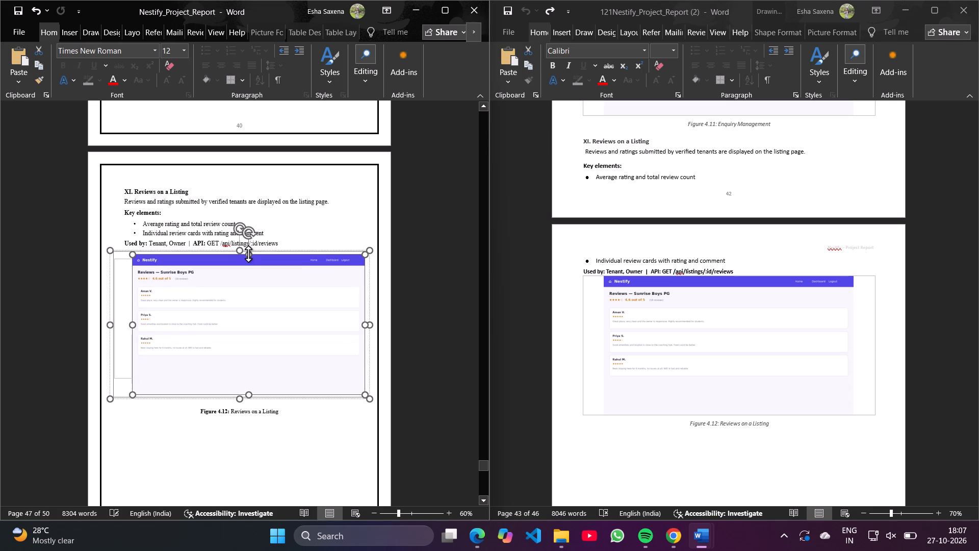
pyautogui.moveTo(132, 325); pyautogui.dragTo(113, 324)
pyautogui.click(241, 252)
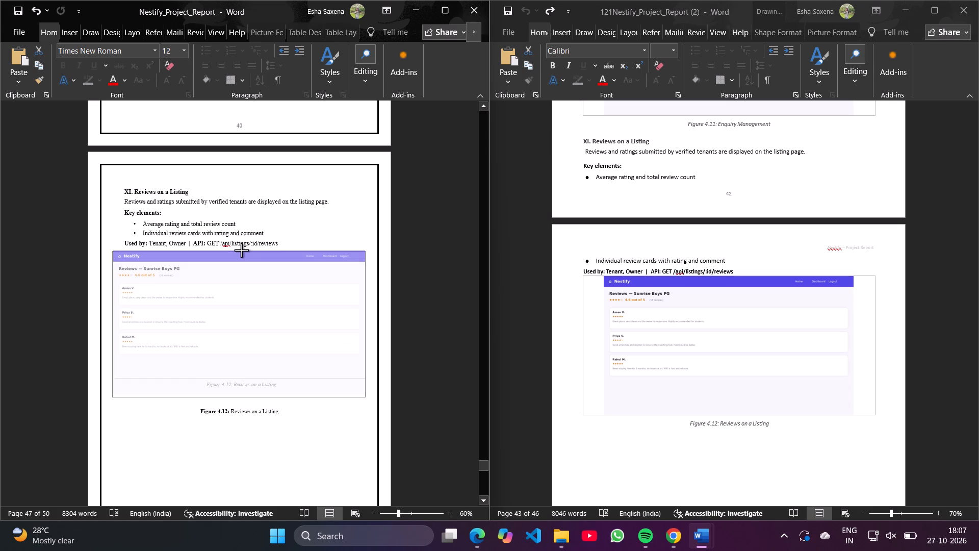
pyautogui.moveTo(241, 397); pyautogui.dragTo(241, 401)
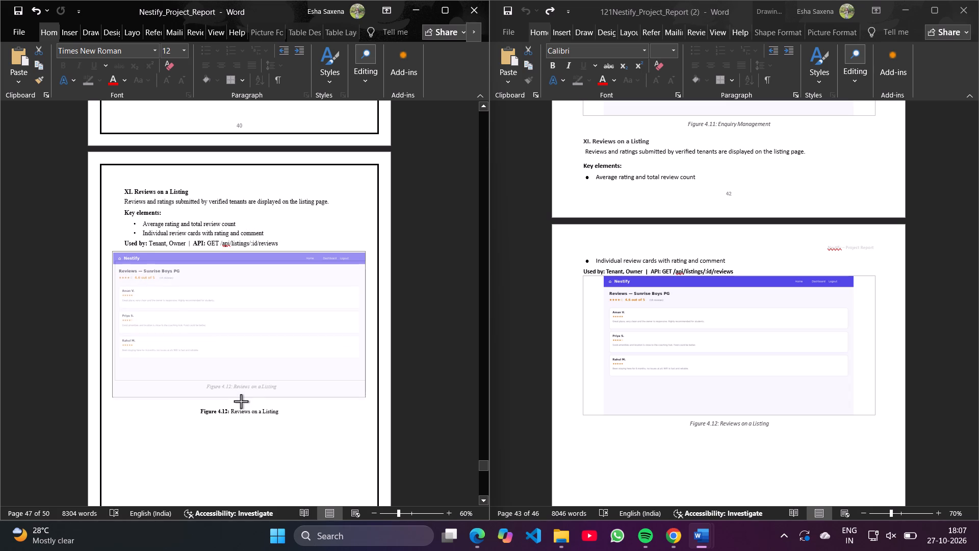
pyautogui.moveTo(241, 401); pyautogui.dragTo(241, 407)
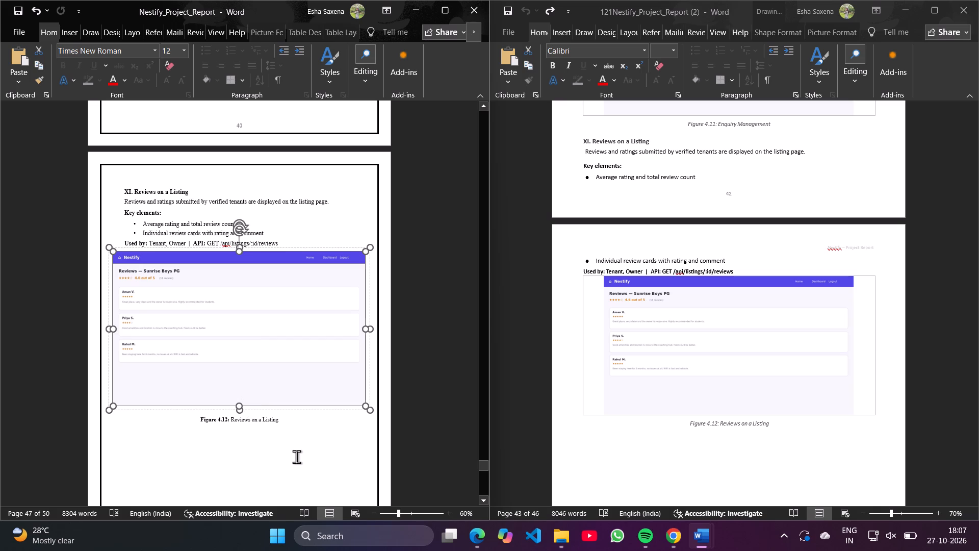
pyautogui.click(296, 457)
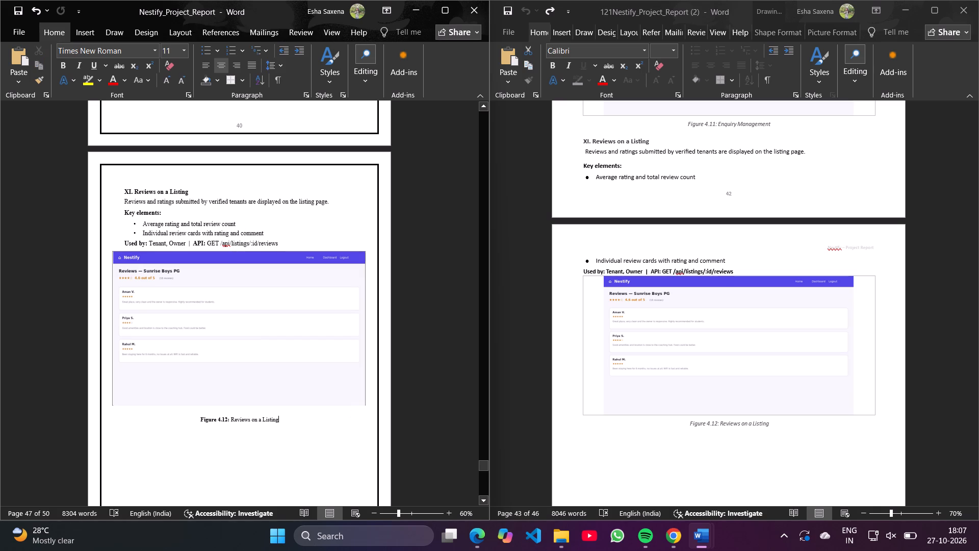
# Close Nestify_Project_Report, saving the changes to the Downloads folder.
pyautogui.click(472, 7)
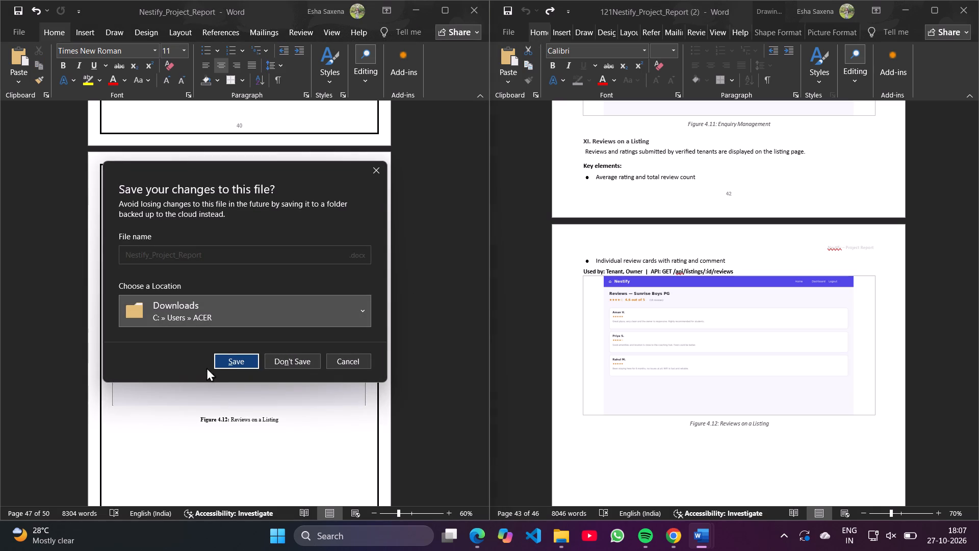
pyautogui.click(220, 360)
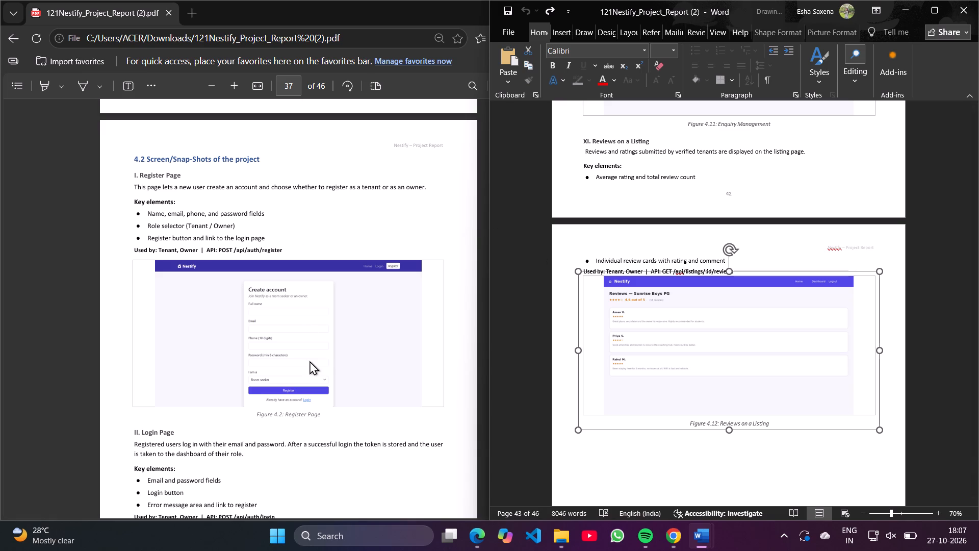
# Switch to Finora_Project_Report and look through its pages, including the references chapter and the Figure - 6 screenshot placeholder.
pyautogui.click(693, 539)
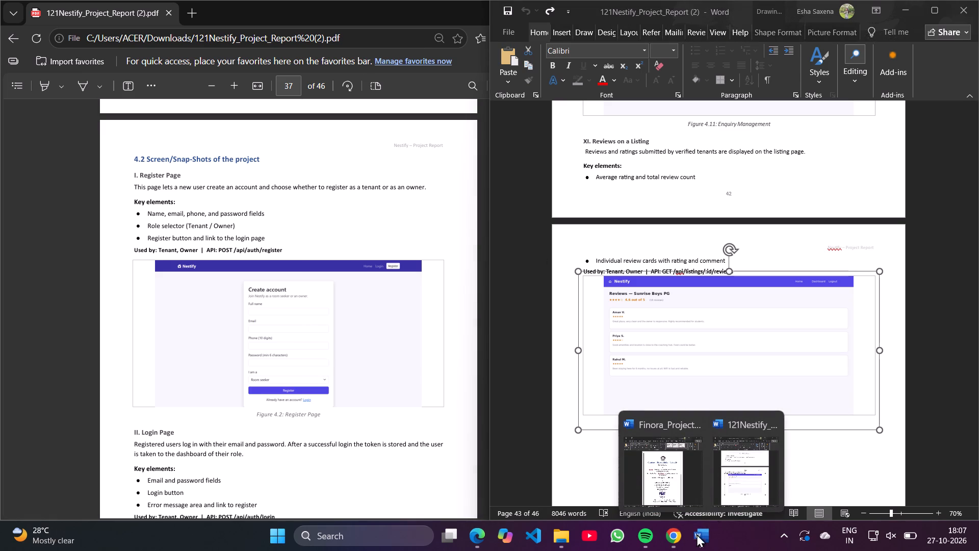
pyautogui.click(734, 488)
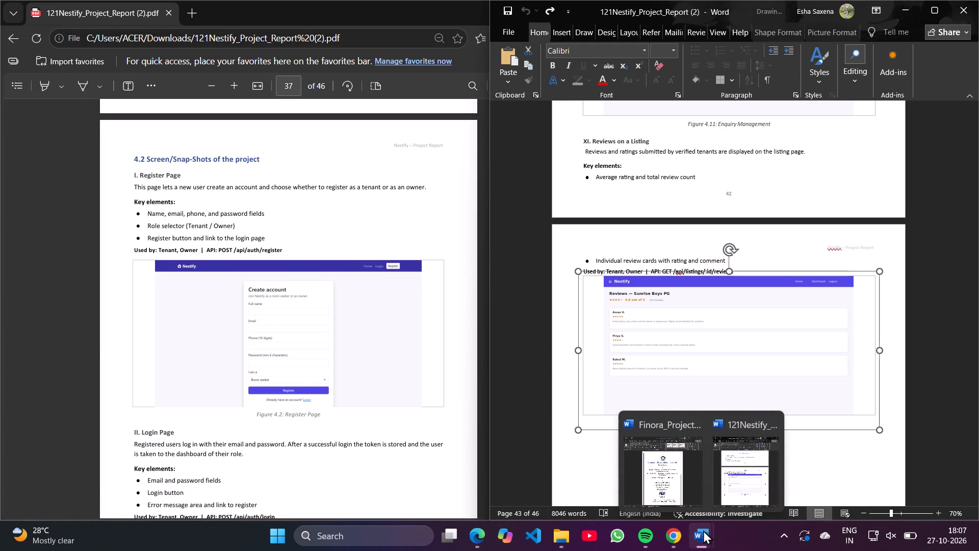
pyautogui.click(667, 468)
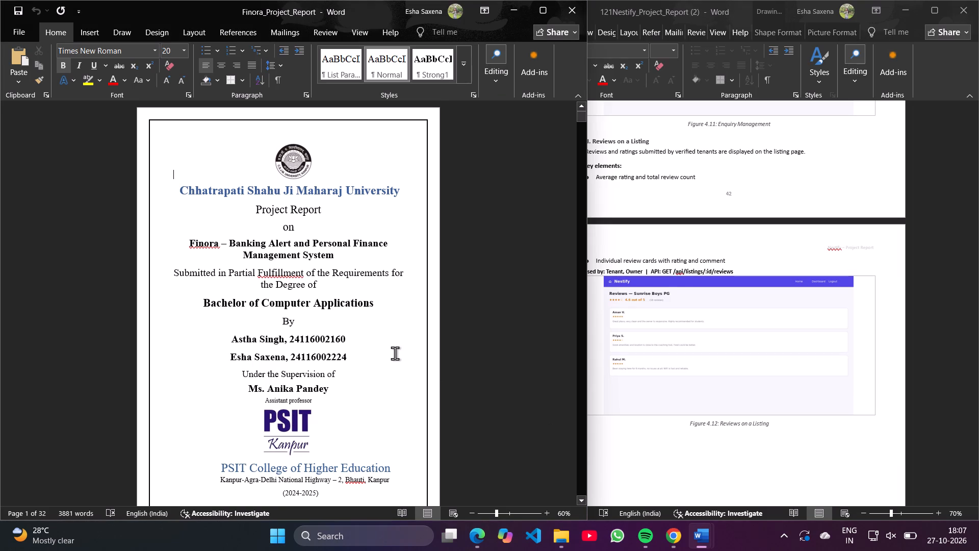
pyautogui.scroll(-6, 395, 353)
pyautogui.scroll(-1, 407, 306)
pyautogui.scroll(-13, 373, 390)
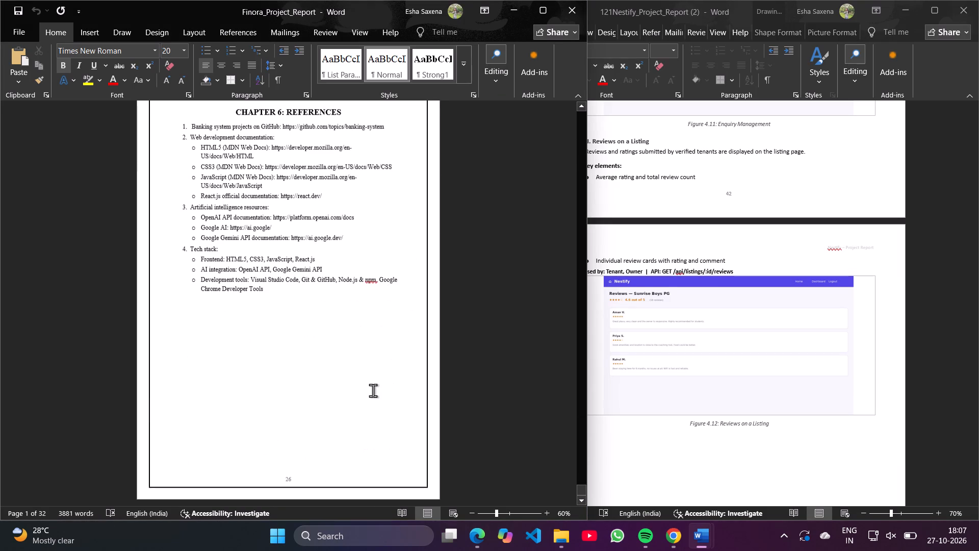
pyautogui.scroll(-9, 421, 375)
pyautogui.scroll(2, 421, 375)
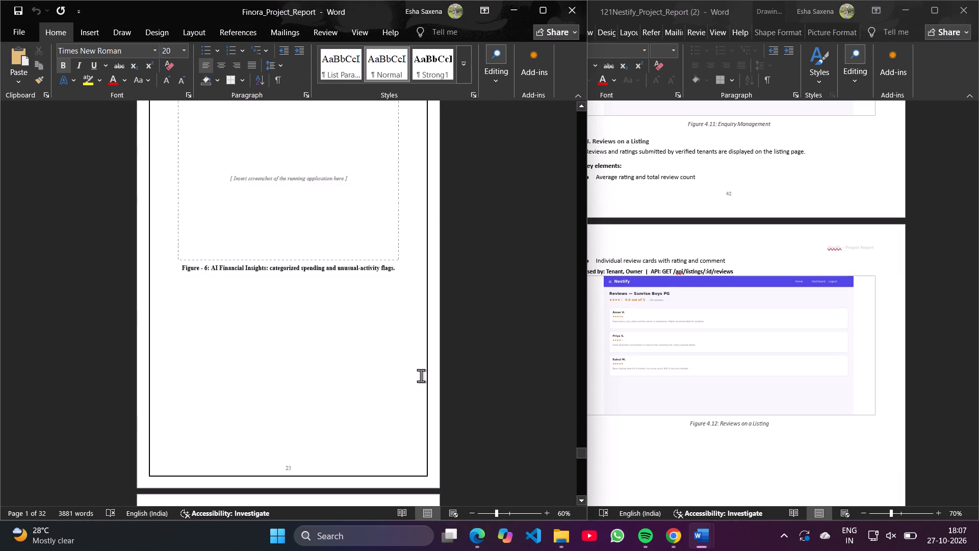
pyautogui.scroll(1, 421, 375)
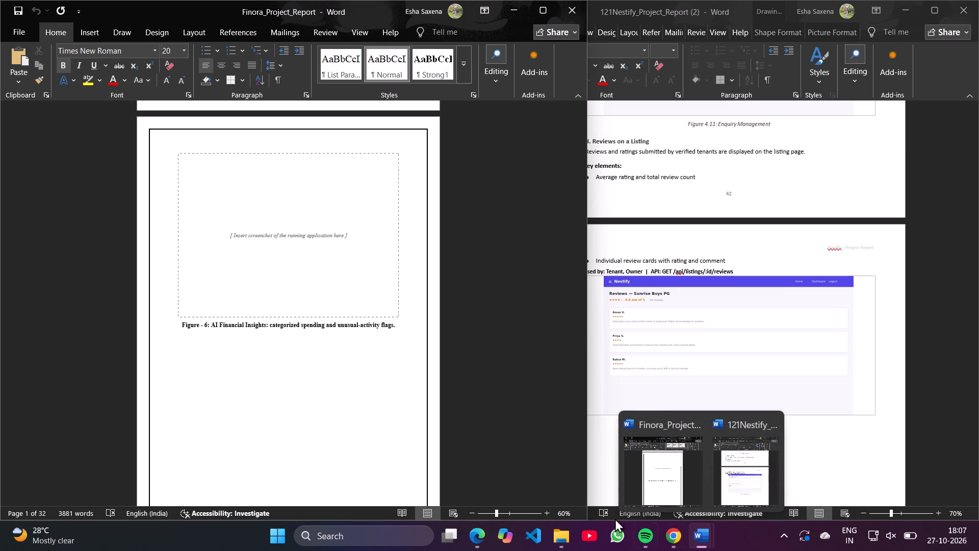
# Close the Finora_Project_Report and 121Nestify_Project_Report (2) documents.
pyautogui.click(699, 544)
pyautogui.click(699, 422)
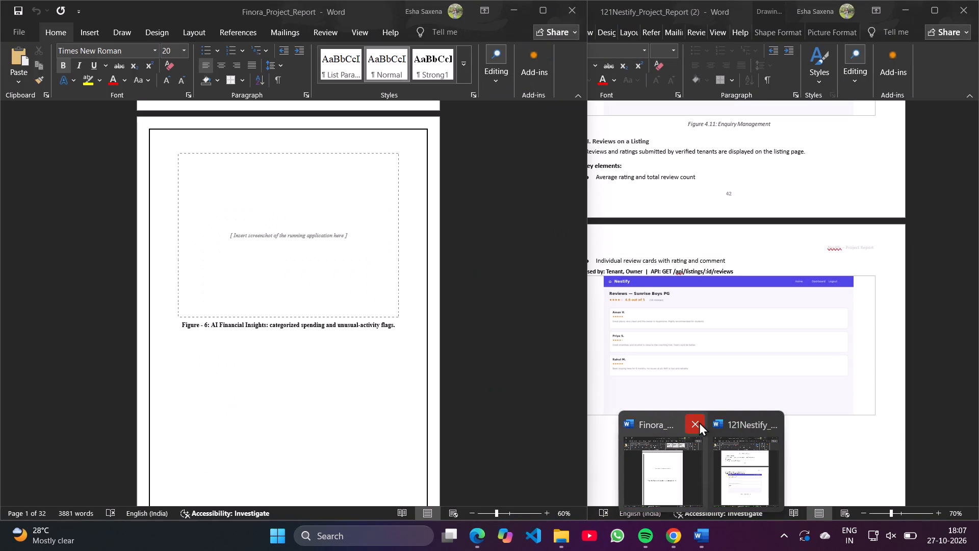
pyautogui.click(728, 422)
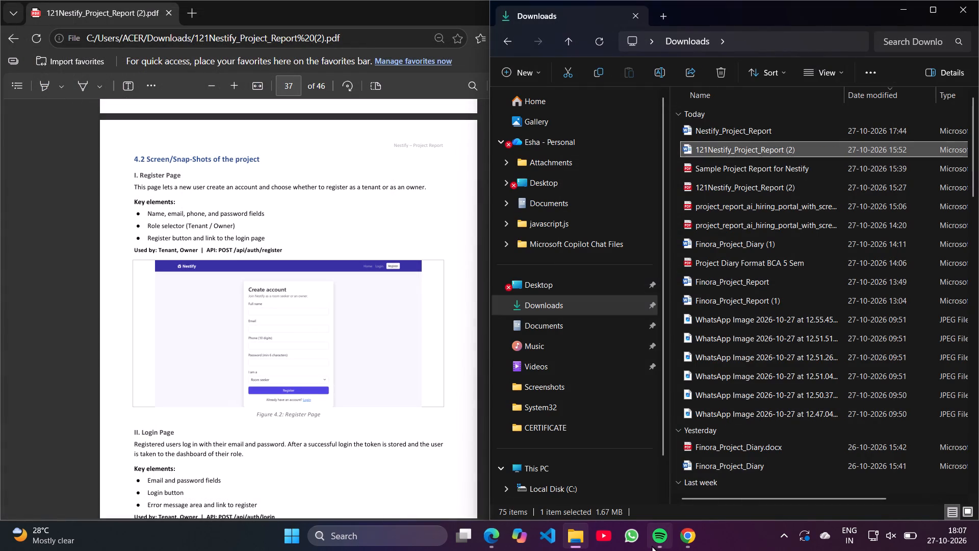
# Reopen the Nestify_Project_Report Word document from the Downloads folder.
pyautogui.doubleClick(715, 134)
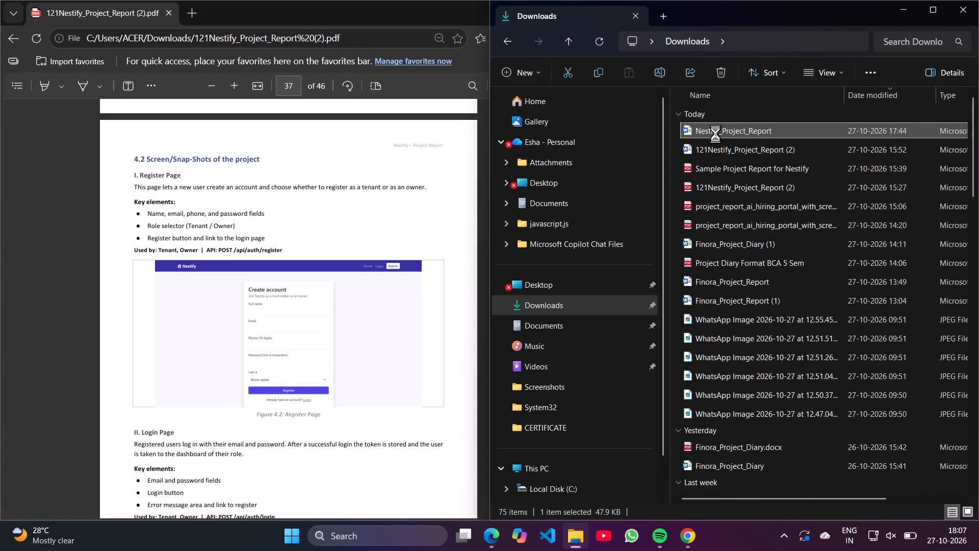
pyautogui.doubleClick(705, 130)
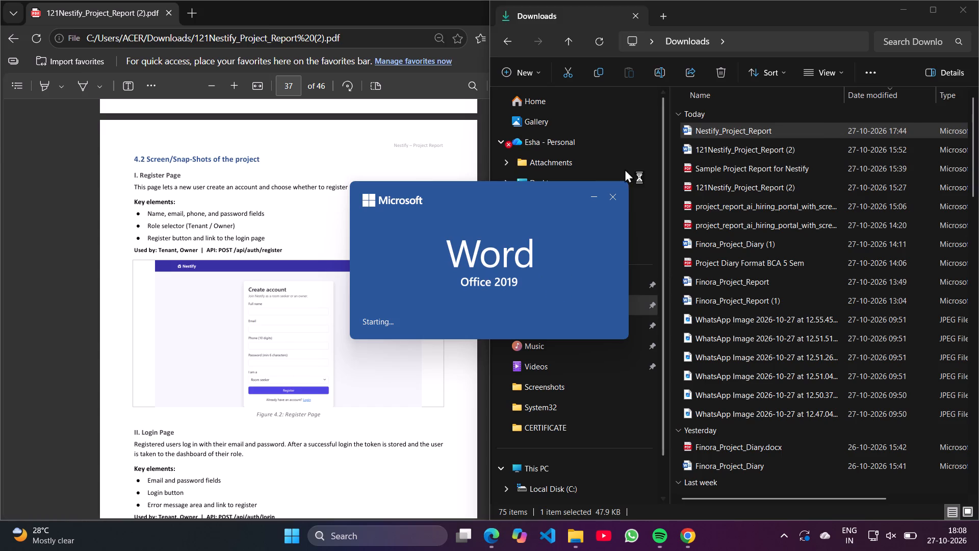
# Review the reopened Nestify_Project_Report from its section 4.2 screenshot pages back to the title page.
pyautogui.scroll(-20, 575, 331)
pyautogui.scroll(-20, 575, 331)
pyautogui.scroll(-20, 575, 331)
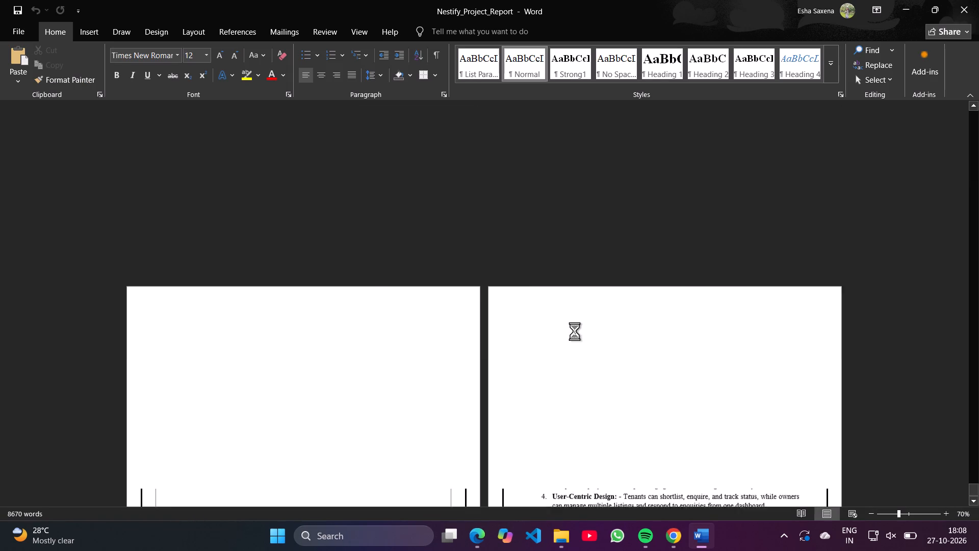
pyautogui.scroll(-20, 978, 0)
pyautogui.scroll(-20, 978, 0)
pyautogui.scroll(-20, 978, 0)
pyautogui.scroll(2, 663, 320)
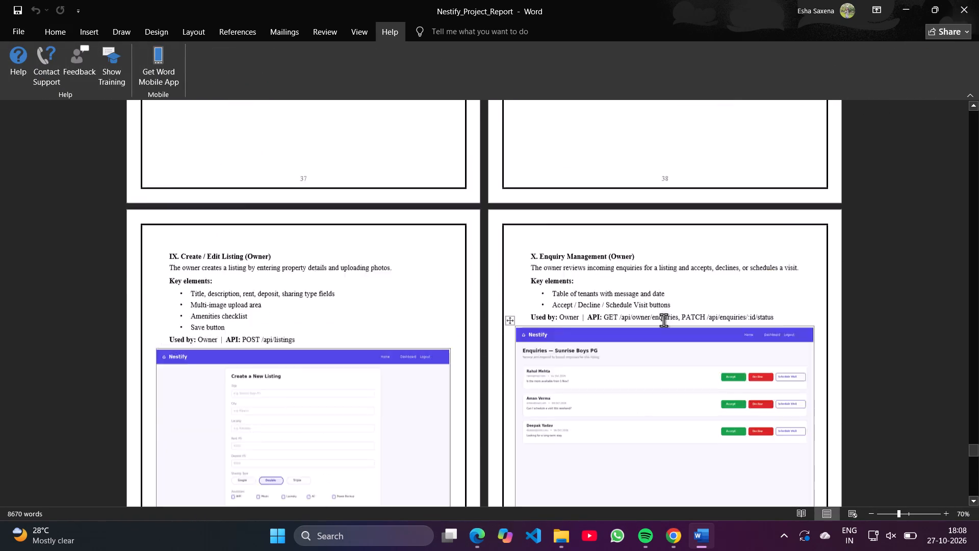
pyautogui.scroll(7, 663, 320)
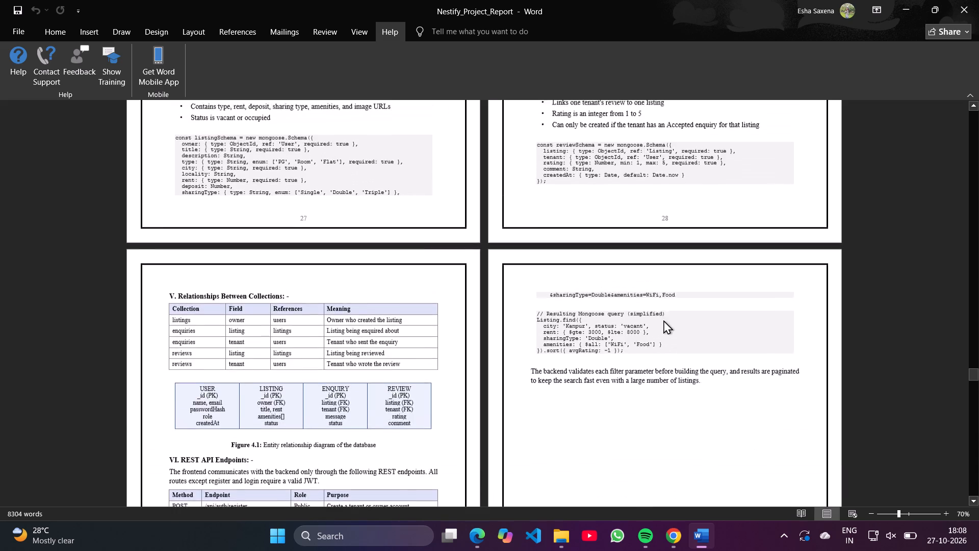
pyautogui.scroll(19, 663, 320)
pyautogui.scroll(10, 663, 320)
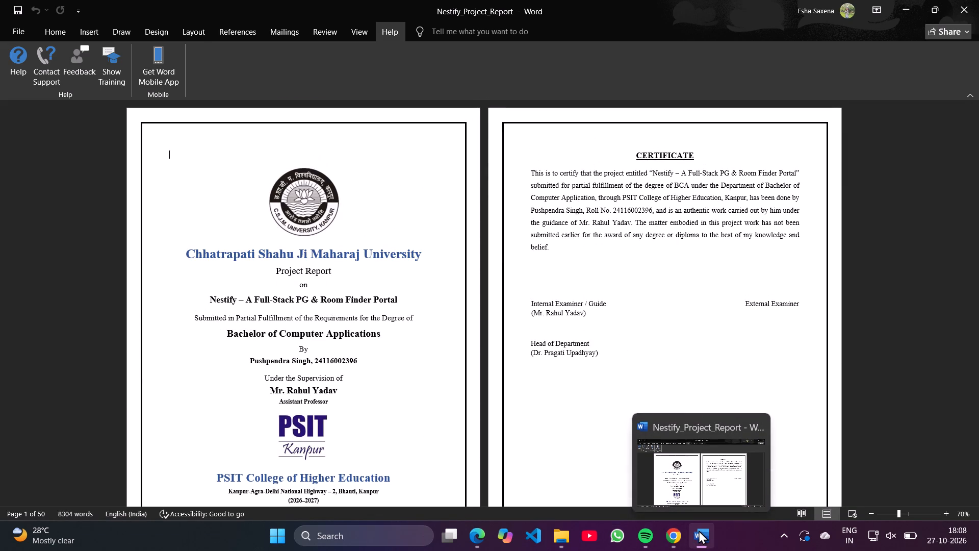
# Save a copy of Nestify_Project_Report as a PDF in the Downloads folder under the same file name.
pyautogui.click(19, 29)
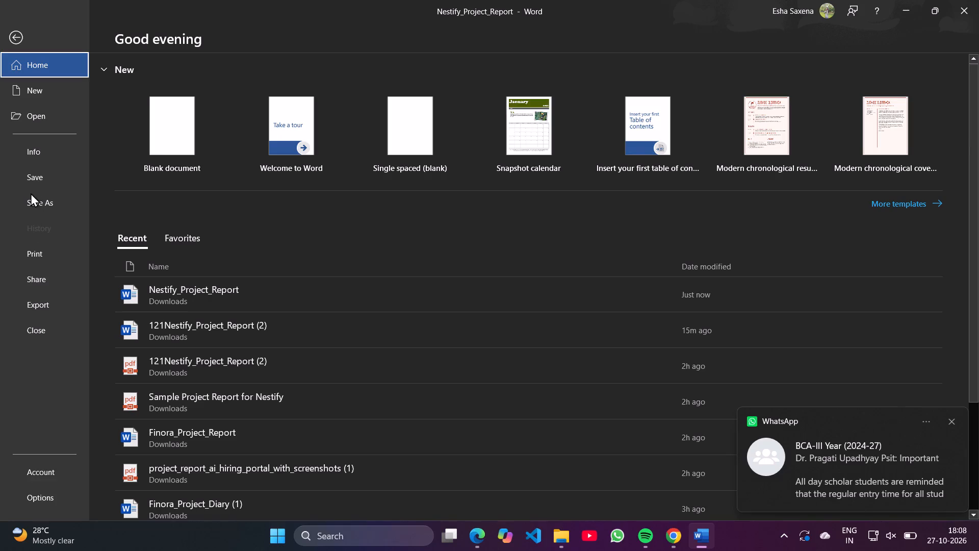
pyautogui.click(30, 193)
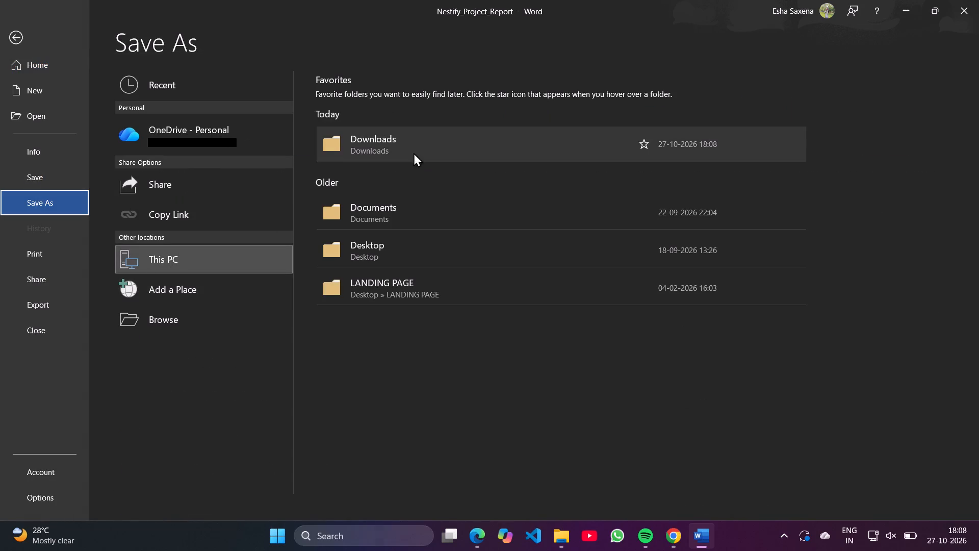
pyautogui.click(169, 314)
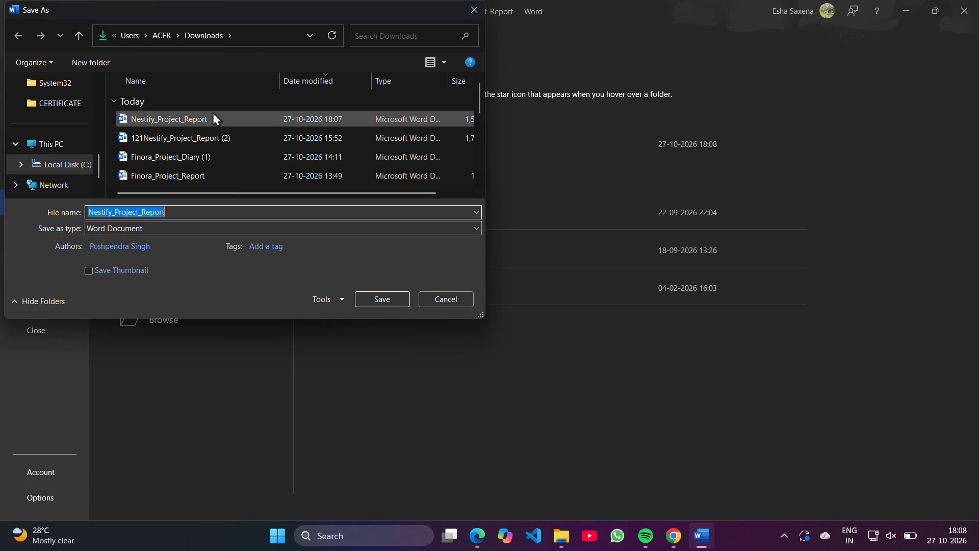
pyautogui.click(157, 227)
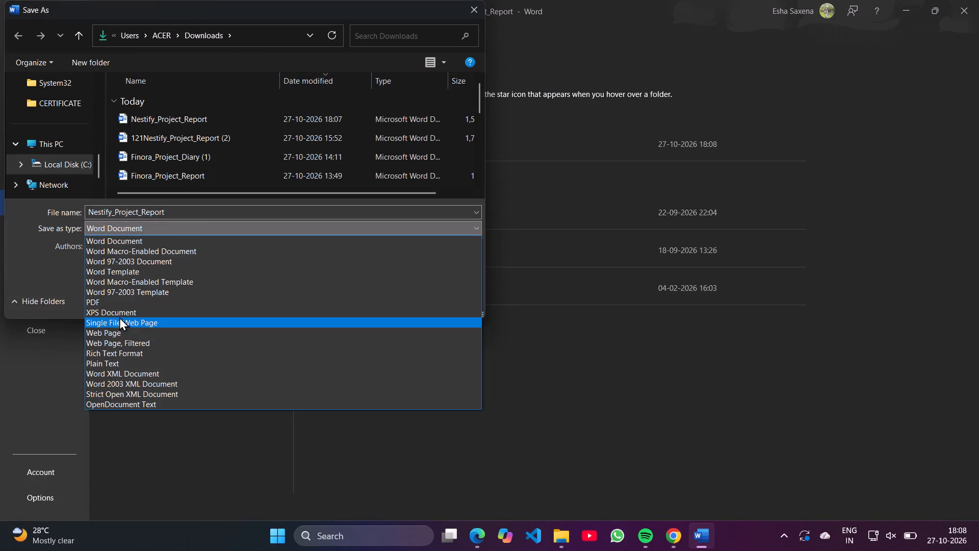
pyautogui.click(124, 305)
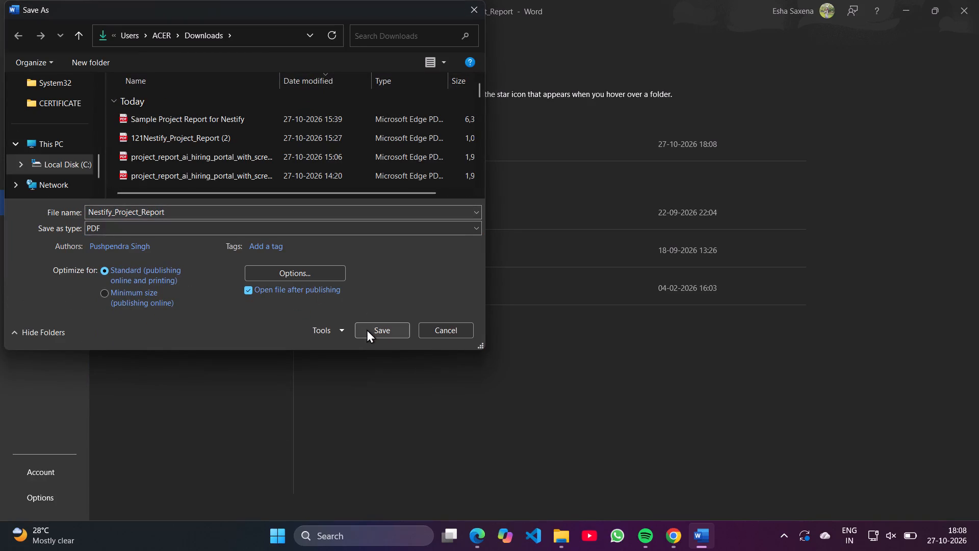
pyautogui.click(367, 329)
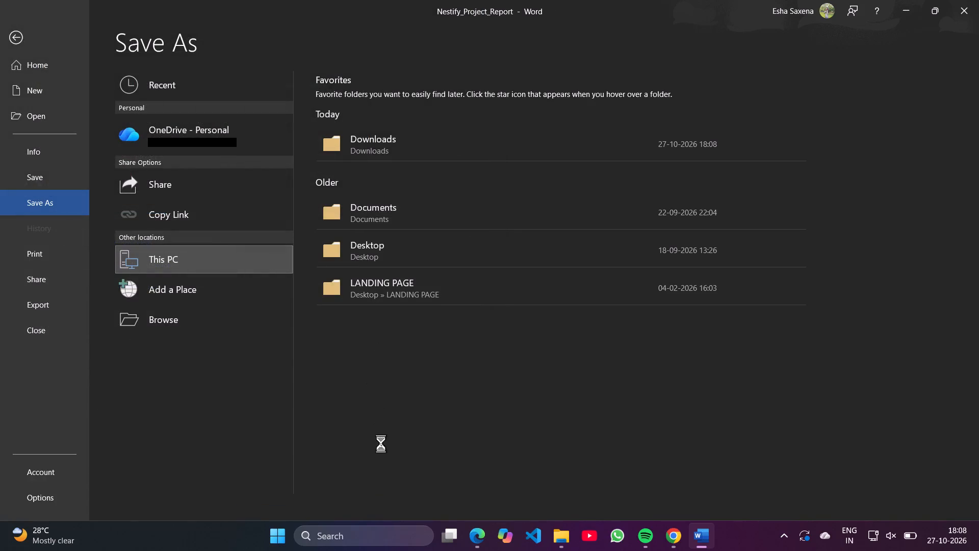
# Bring up the Downloads folder and look through the published Nestify_Project_Report PDF, including its section 4.2 screenshot pages near the end.
pyautogui.click(563, 534)
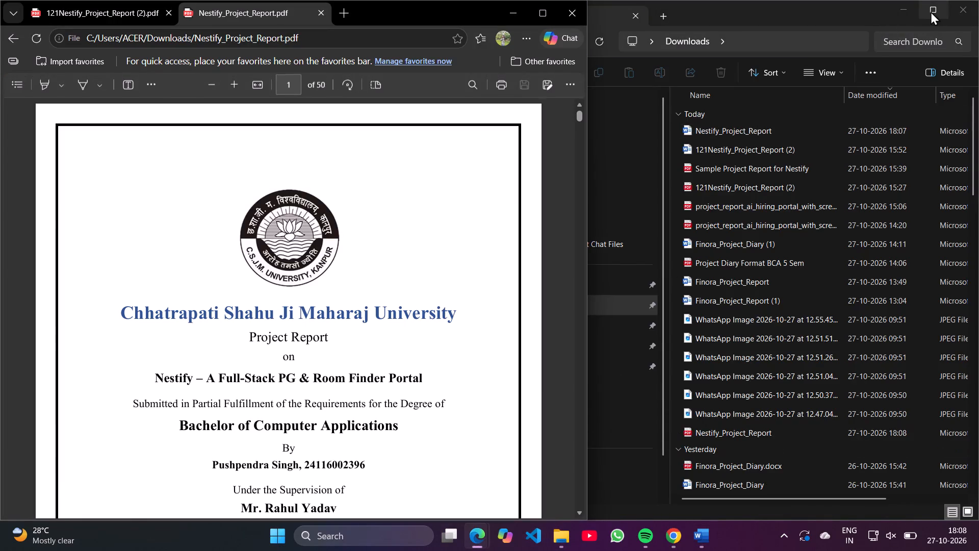
pyautogui.scroll(-3, 323, 329)
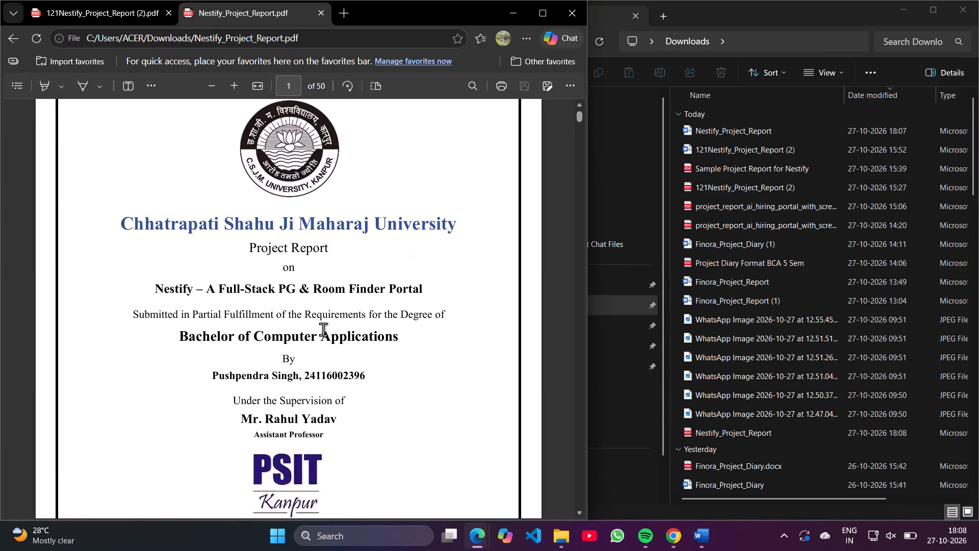
pyautogui.scroll(-3, 323, 329)
pyautogui.moveTo(578, 117); pyautogui.dragTo(580, 157)
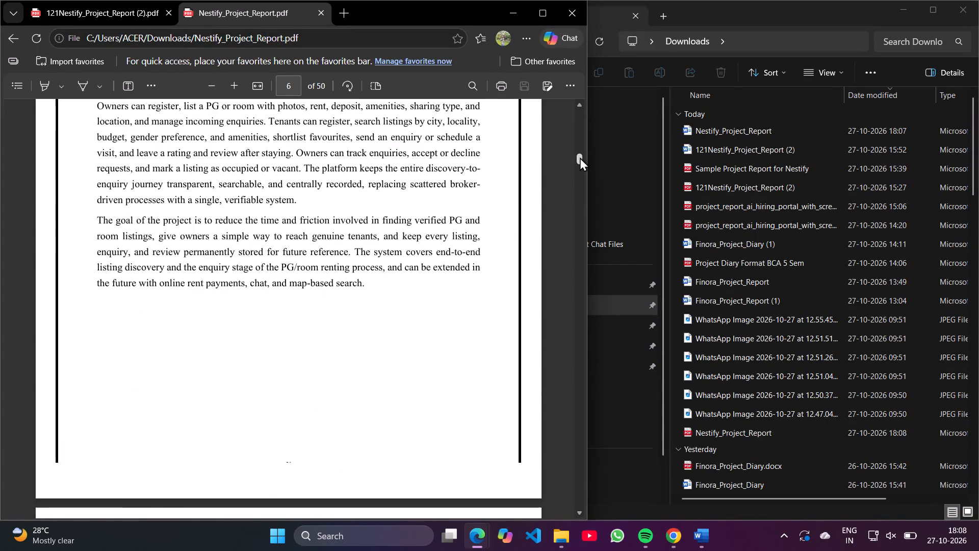
pyautogui.moveTo(580, 157); pyautogui.dragTo(583, 256)
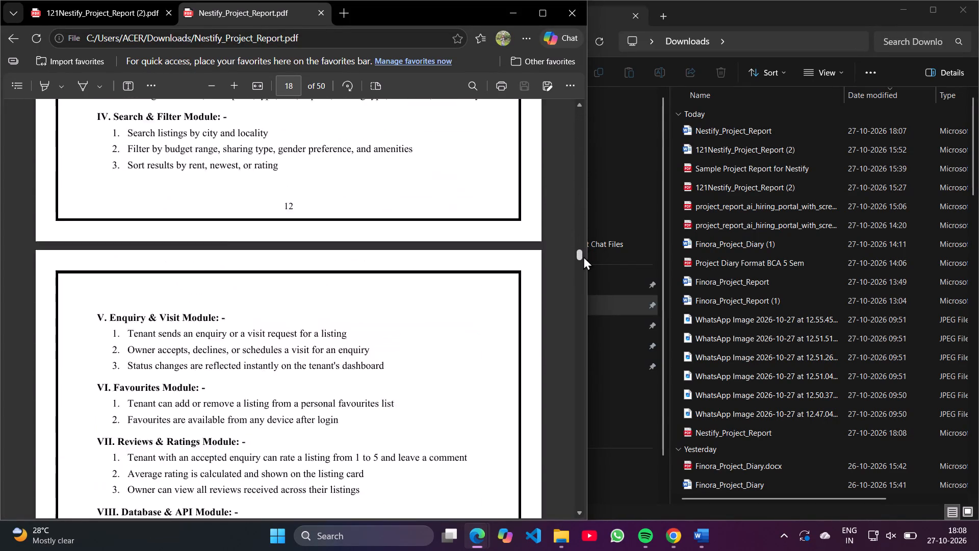
pyautogui.moveTo(583, 256); pyautogui.dragTo(580, 458)
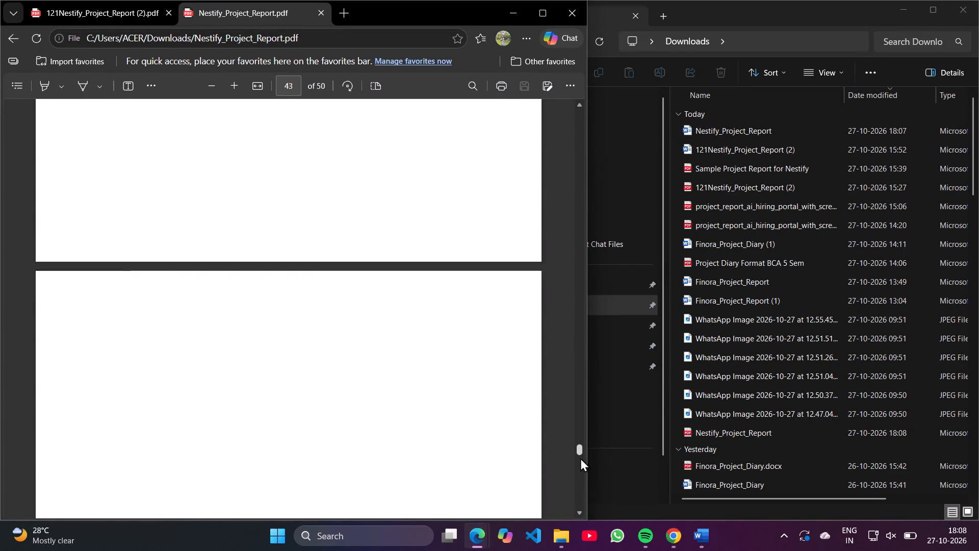
pyautogui.moveTo(580, 458); pyautogui.dragTo(580, 482)
pyautogui.scroll(8, 518, 349)
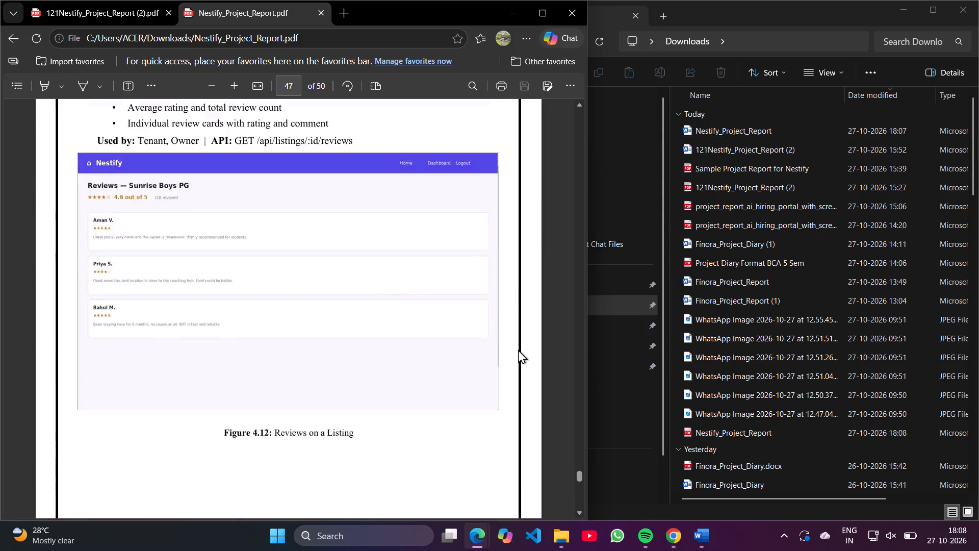
pyautogui.scroll(6, 518, 349)
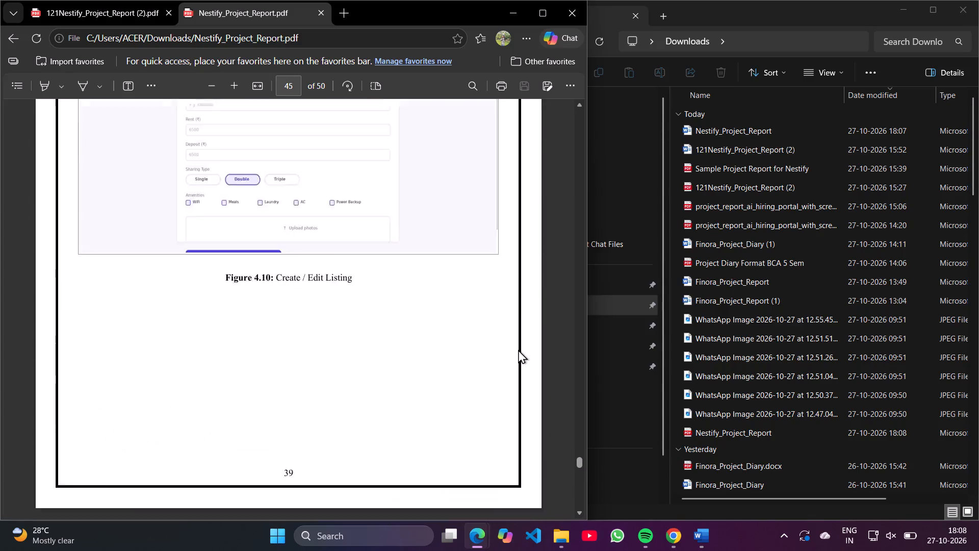
pyautogui.scroll(1, 518, 349)
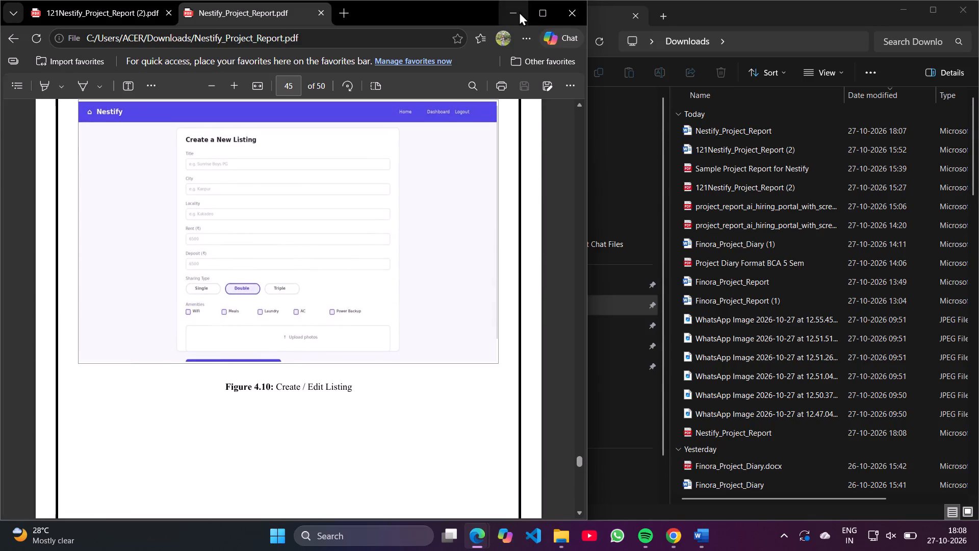
# Close the Downloads folder window.
pyautogui.click(967, 12)
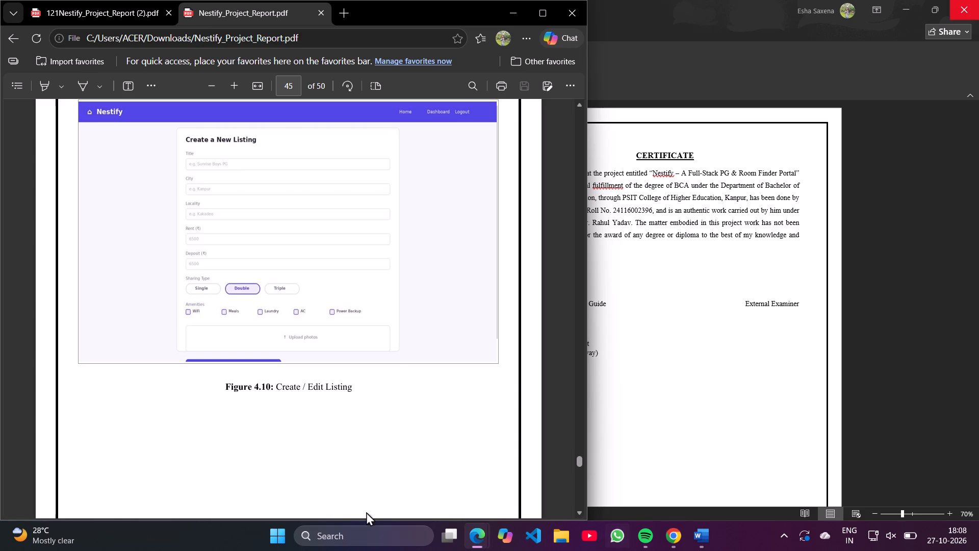
# Open Windows search.
pyautogui.click(341, 531)
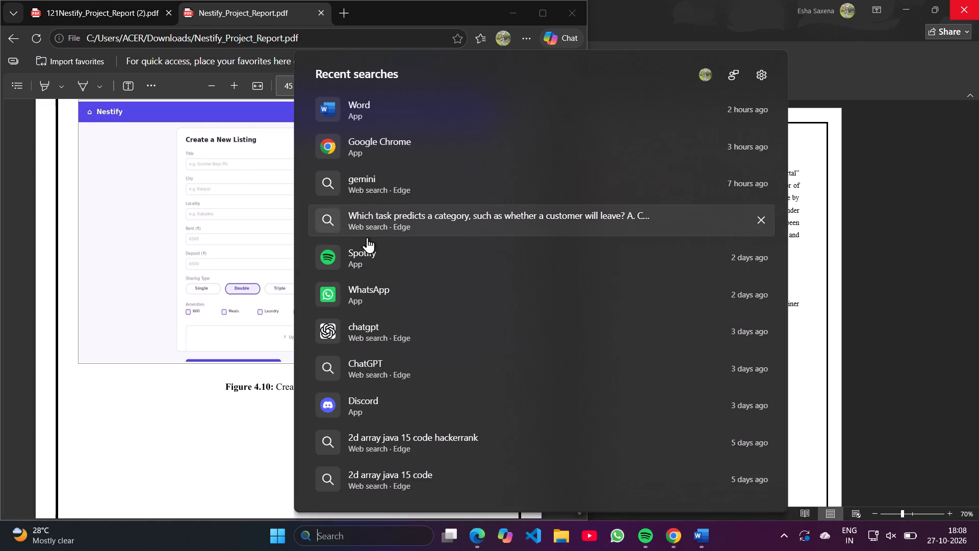
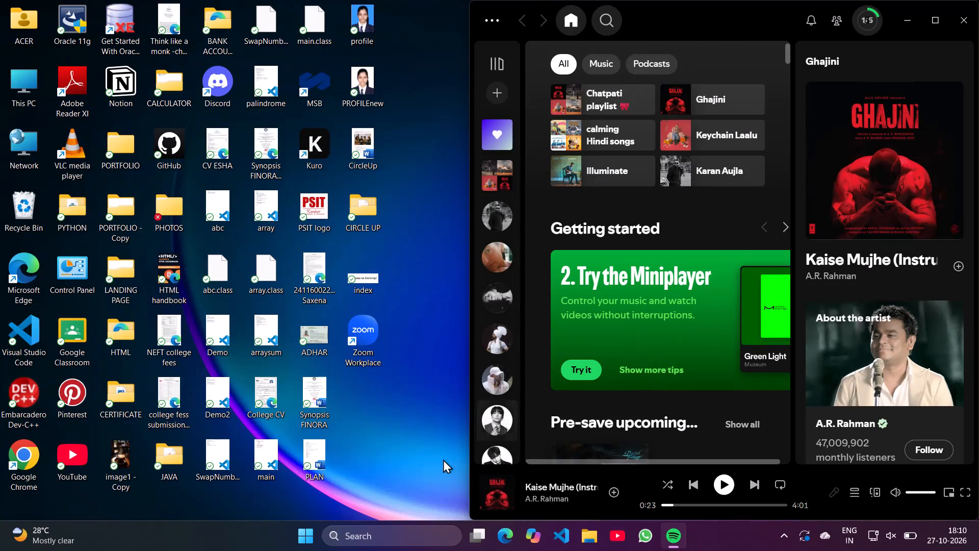
# Launch Word and reopen the recent Nestify_Project_Report document from Downloads.
pyautogui.click(377, 535)
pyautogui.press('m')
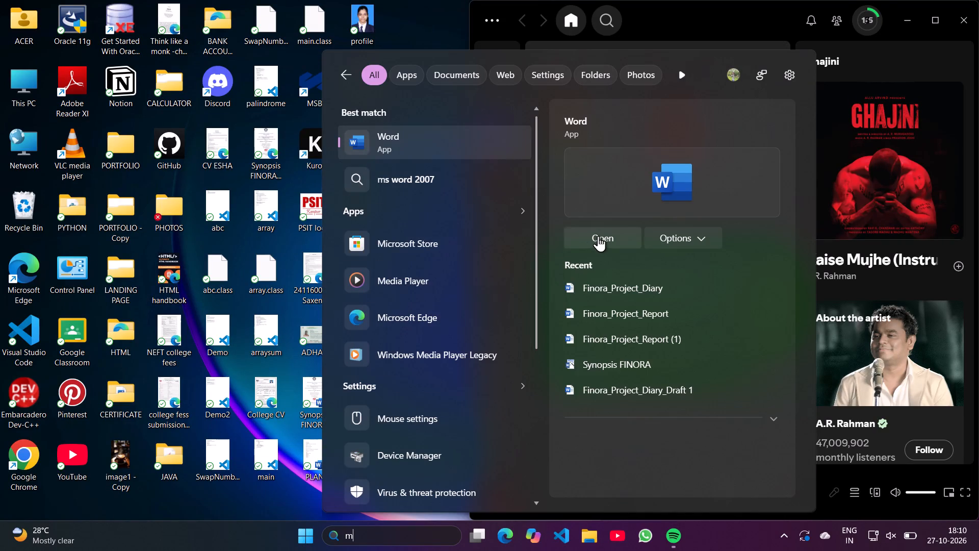
pyautogui.click(599, 236)
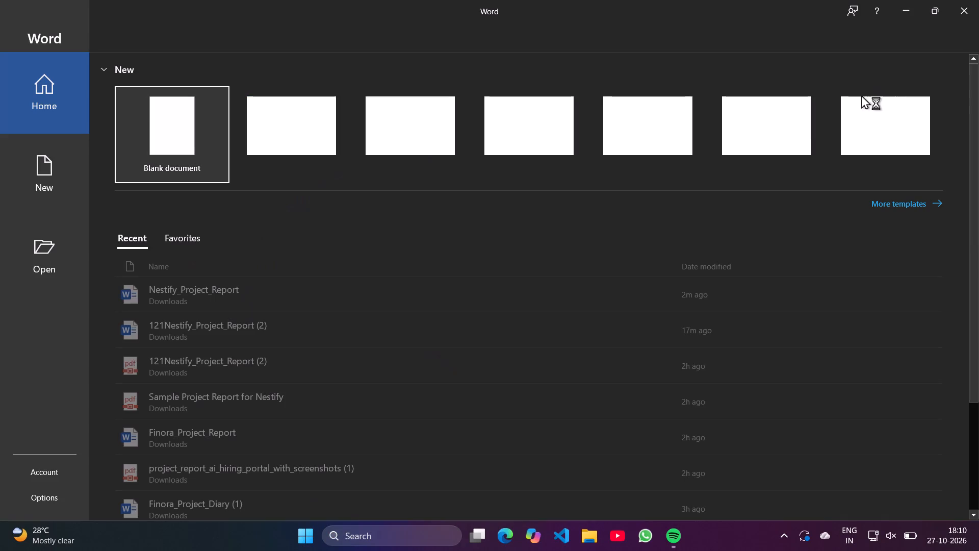
pyautogui.doubleClick(118, 288)
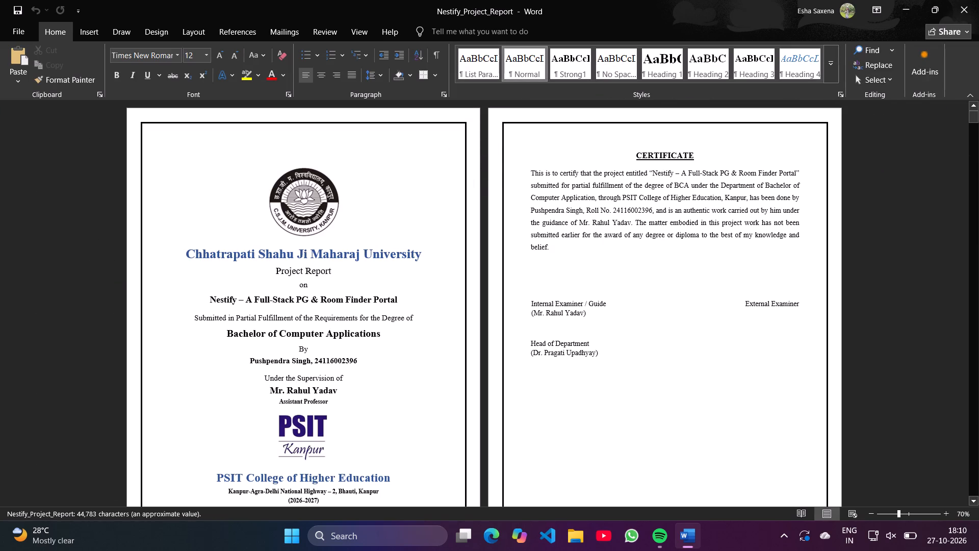
# Review the Nestify_Project_Report Word document from the title page through Chapters 1 and 2 to section 3.3 Data Flow Diagram.
pyautogui.scroll(-1, 426, 372)
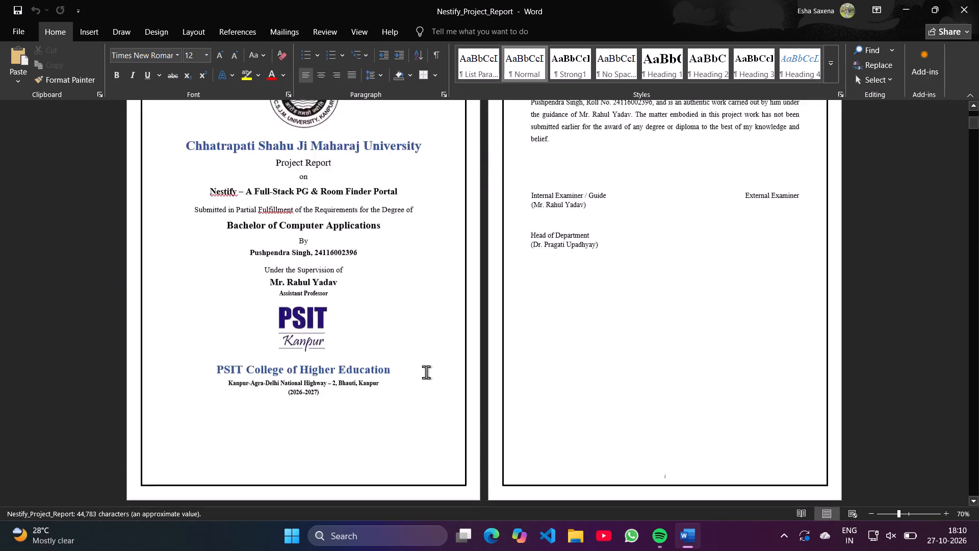
pyautogui.scroll(-3, 426, 372)
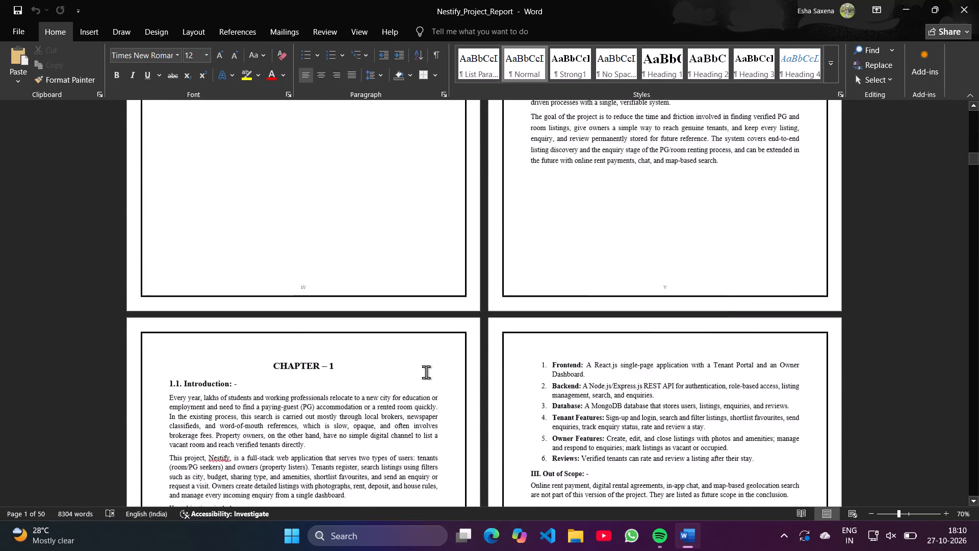
pyautogui.scroll(-2, 426, 372)
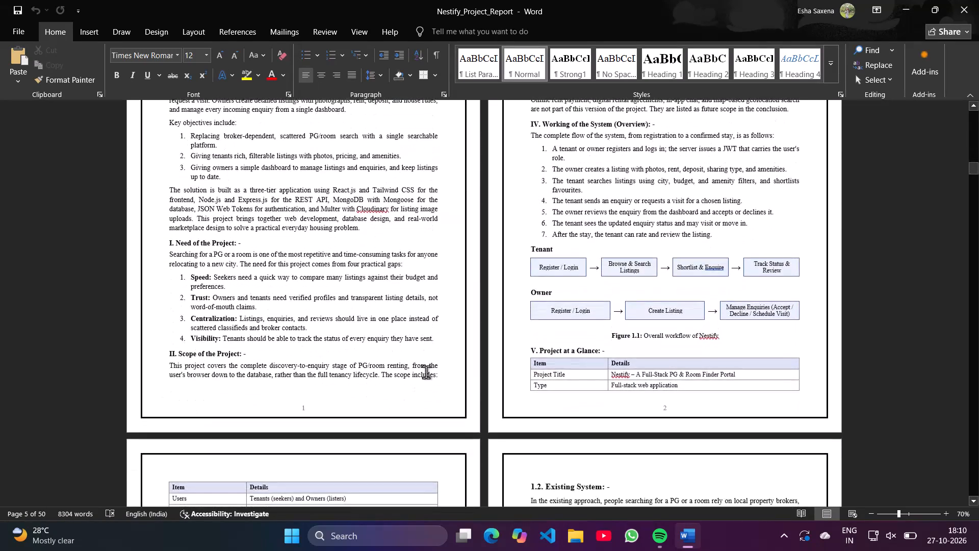
pyautogui.scroll(2, 426, 372)
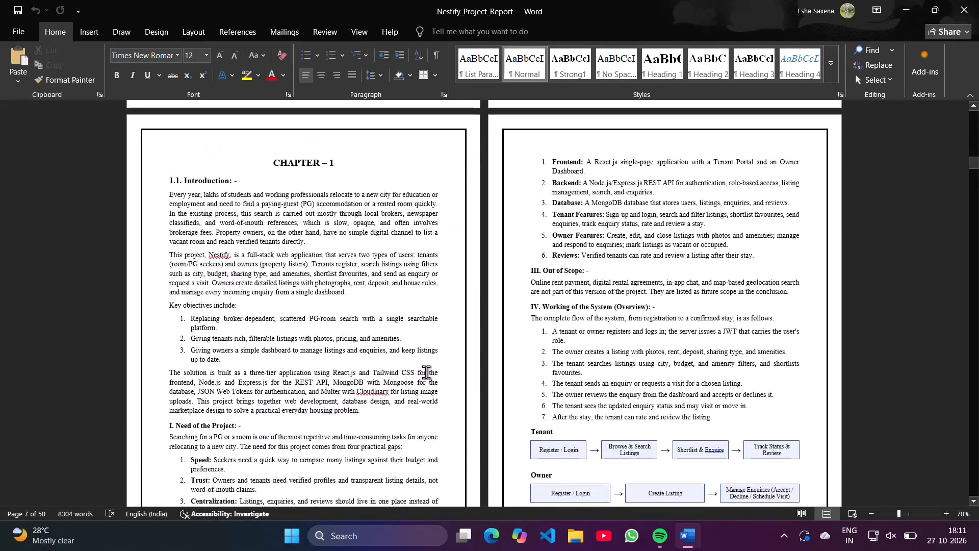
pyautogui.click(367, 413)
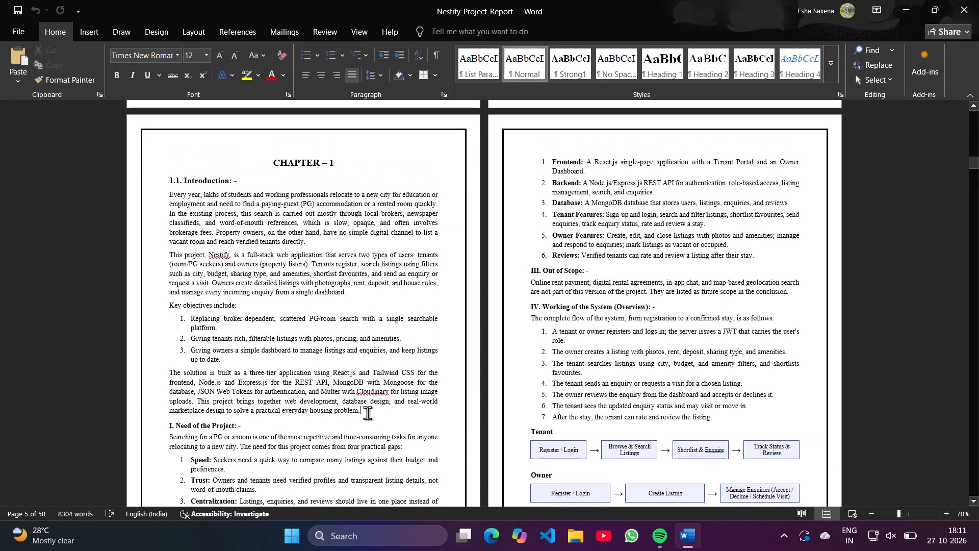
pyautogui.scroll(-1, 369, 411)
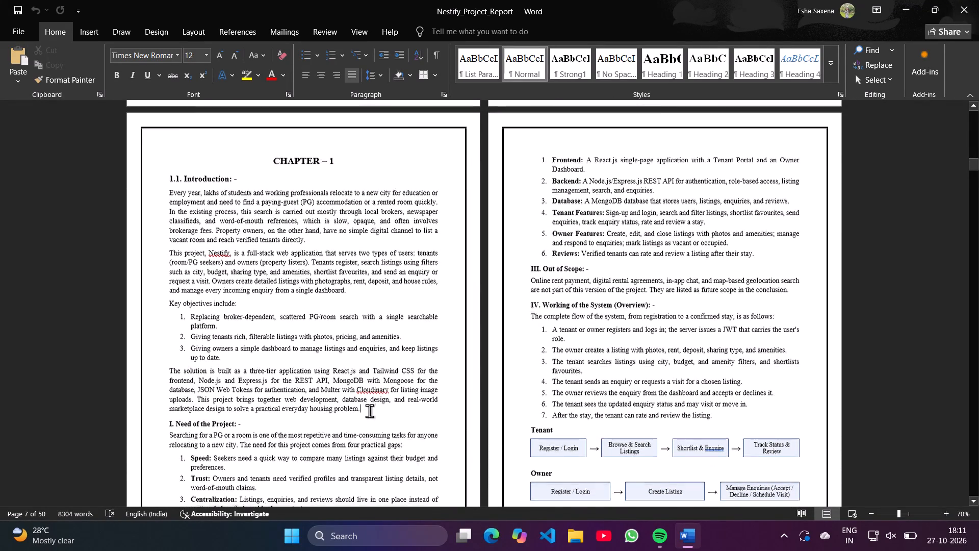
pyautogui.scroll(-2, 369, 411)
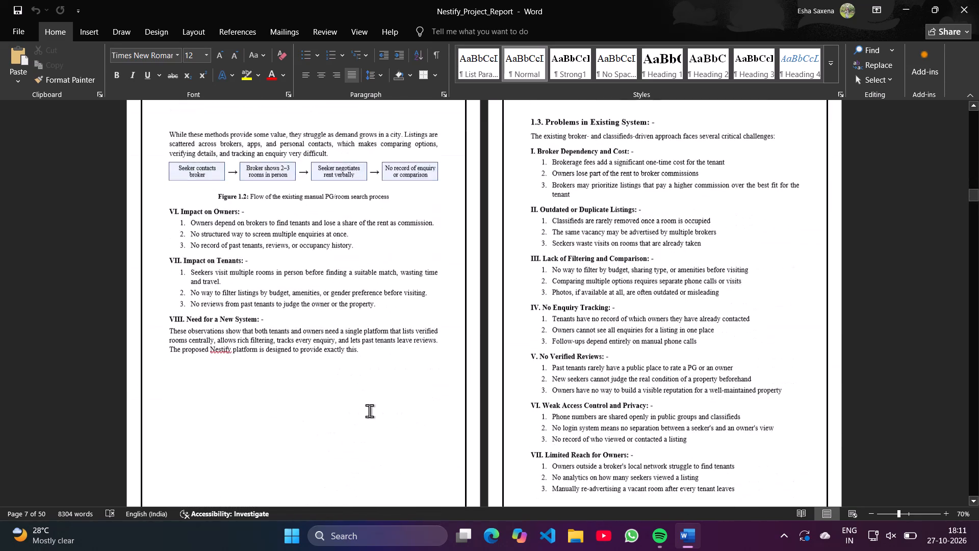
pyautogui.scroll(-3, 369, 411)
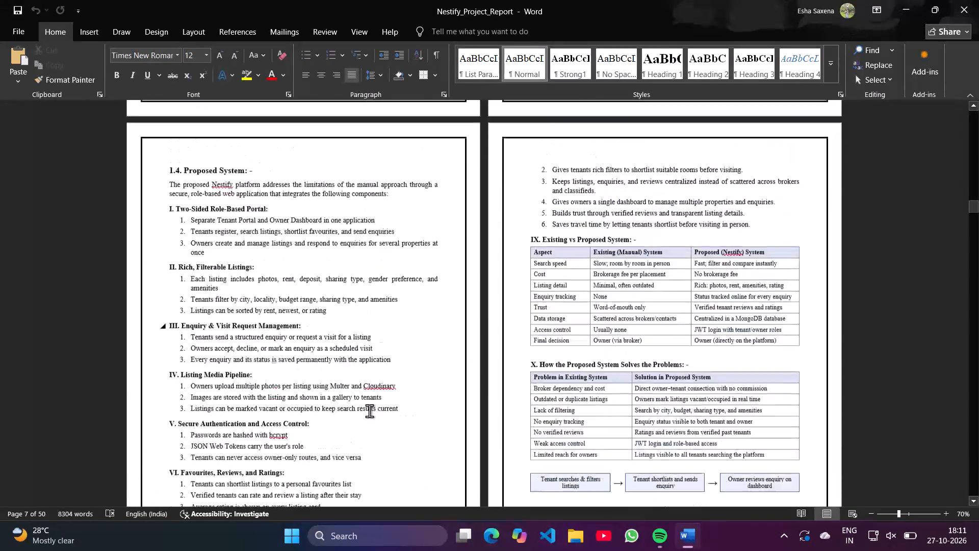
pyautogui.scroll(-3, 369, 411)
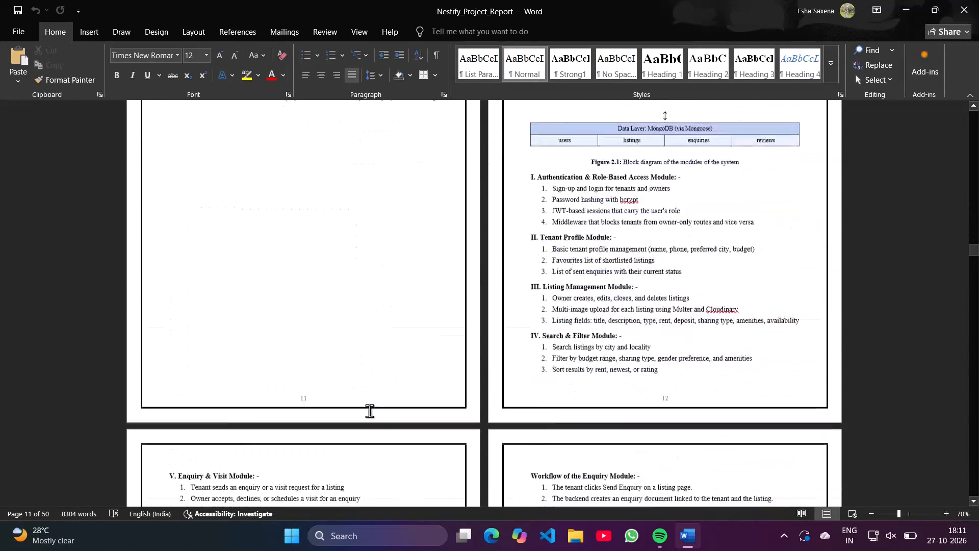
pyautogui.scroll(-2, 369, 411)
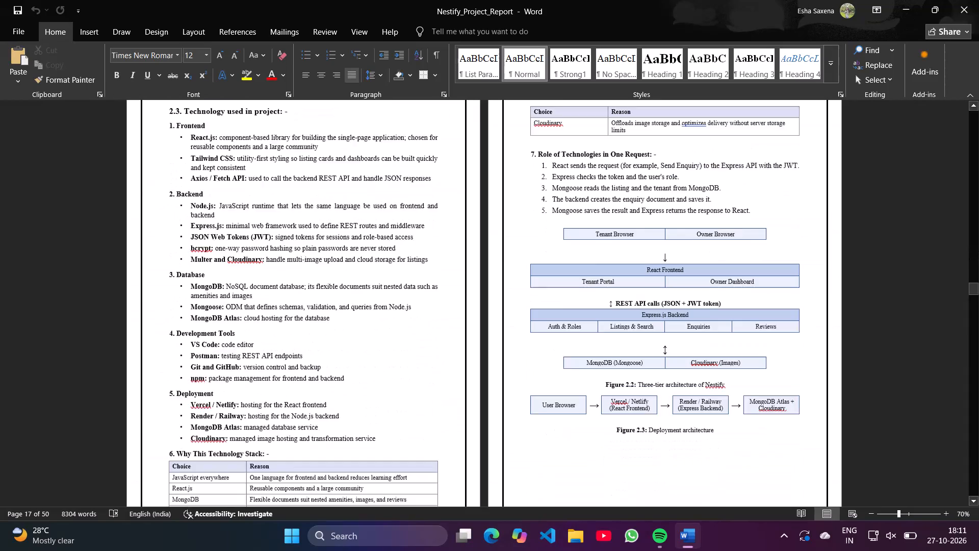
pyautogui.scroll(-3, 369, 411)
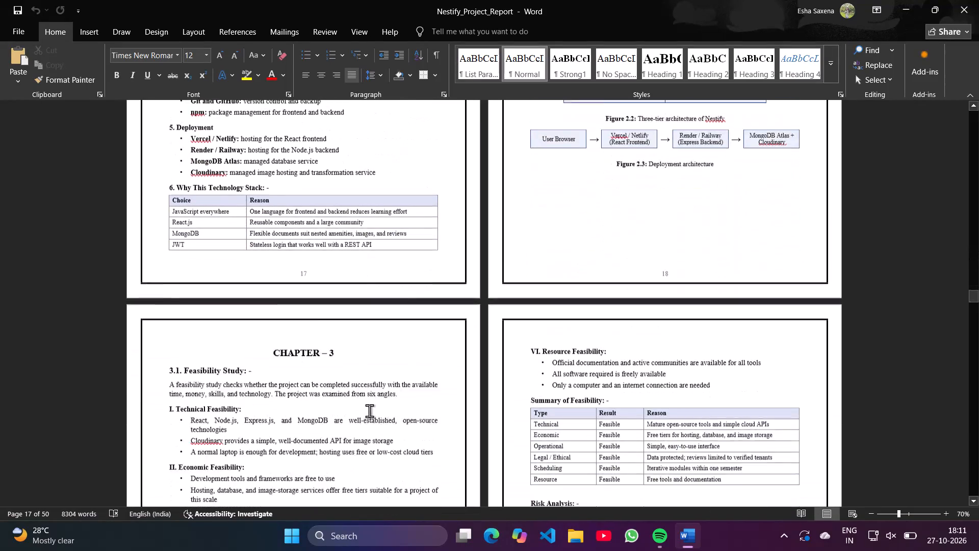
pyautogui.scroll(-3, 369, 411)
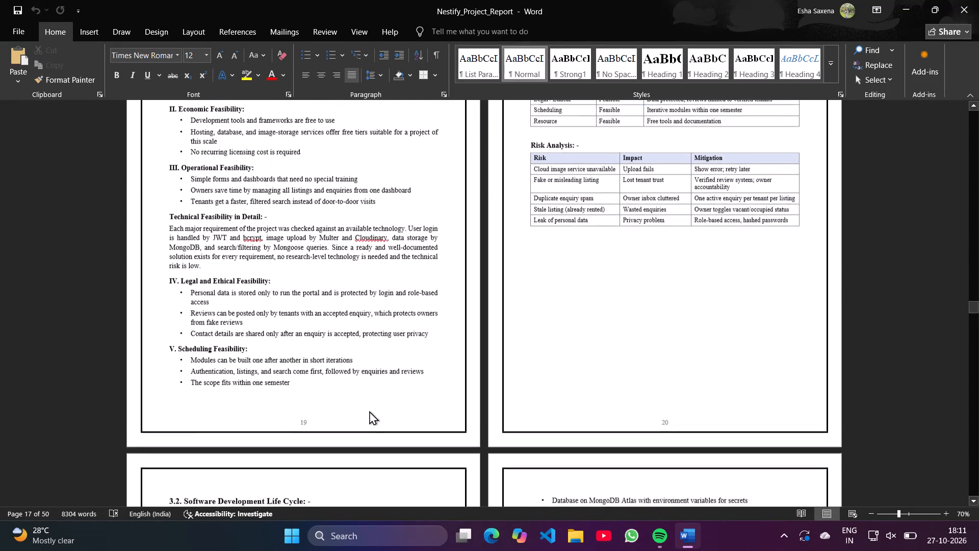
pyautogui.scroll(-2, 369, 411)
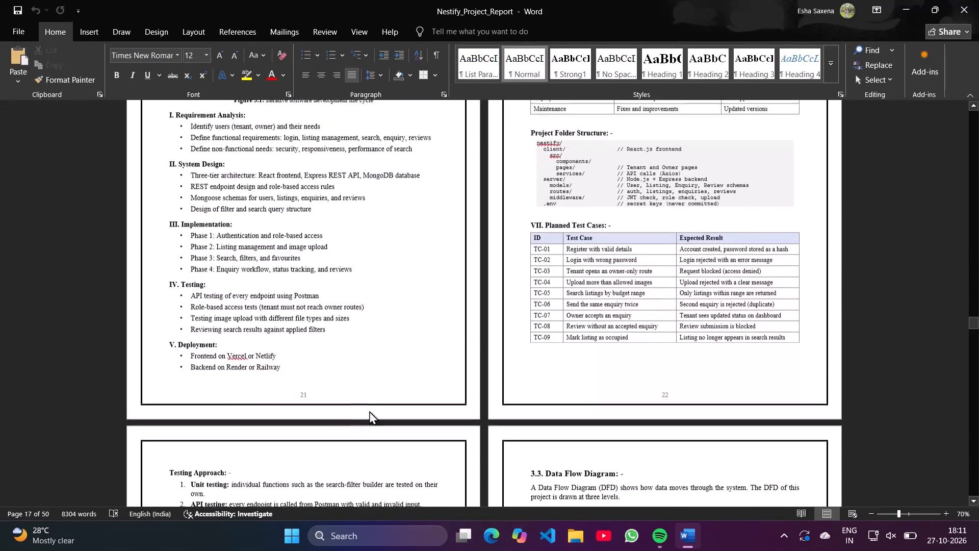
# Close the Nestify_Project_Report document in Word and the Spotify window behind it.
pyautogui.click(978, 0)
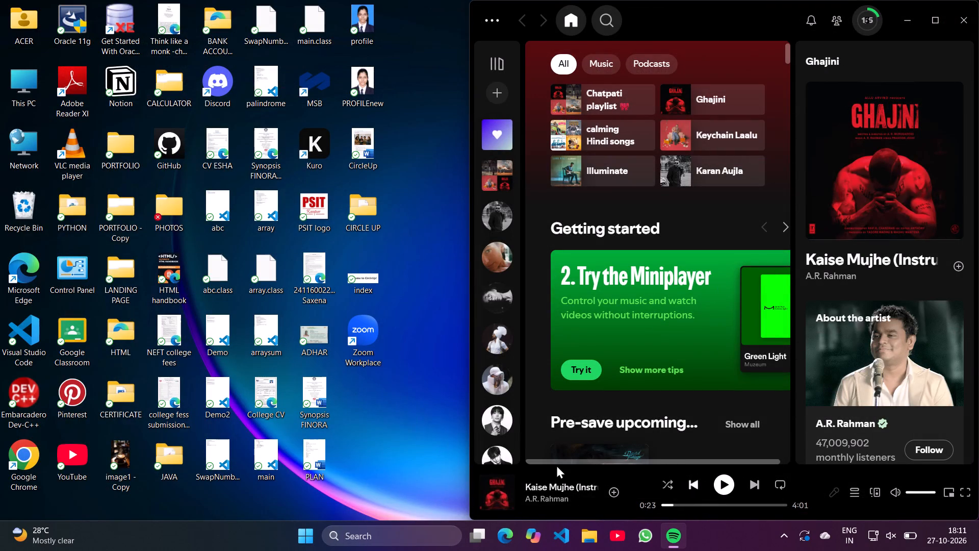
pyautogui.click(972, 10)
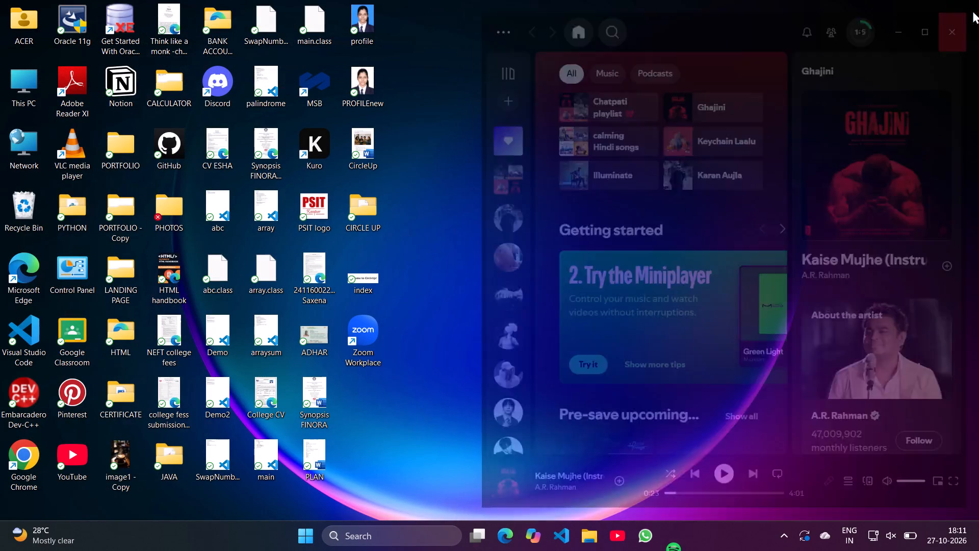
# Launch the Kuro application from the desktop.
pyautogui.doubleClick(315, 145)
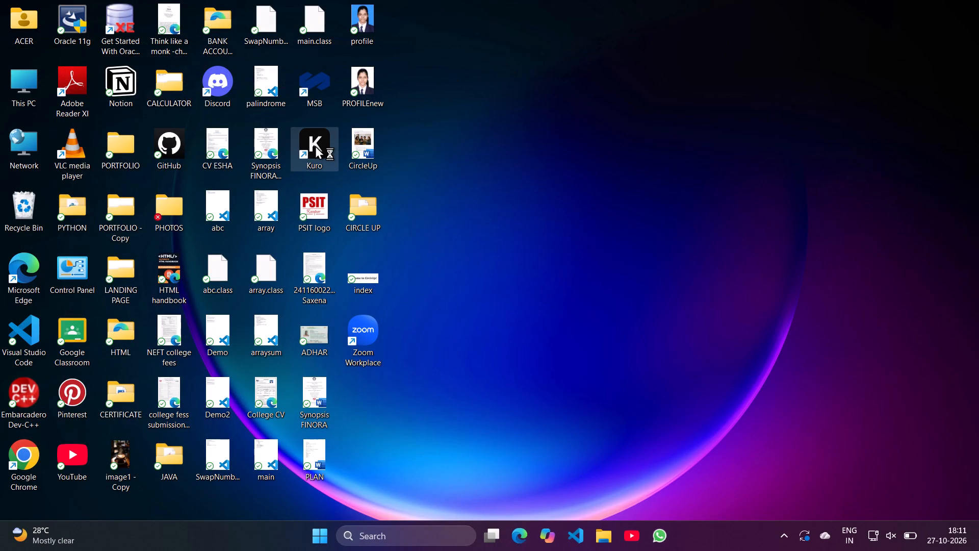